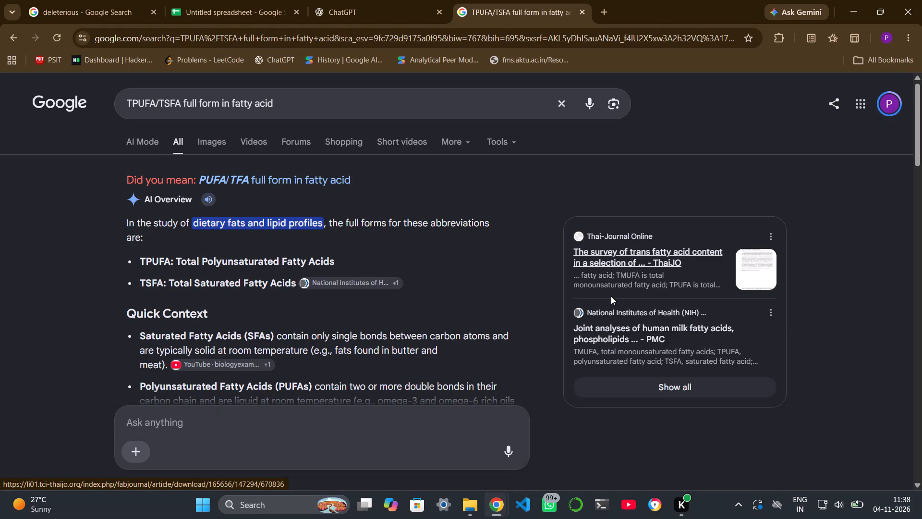
Download the Thai-Journal Online survey on trans fatty acid content from the search results and open the PDF.
{"action": "left_click", "coordinate": [611, 296]}
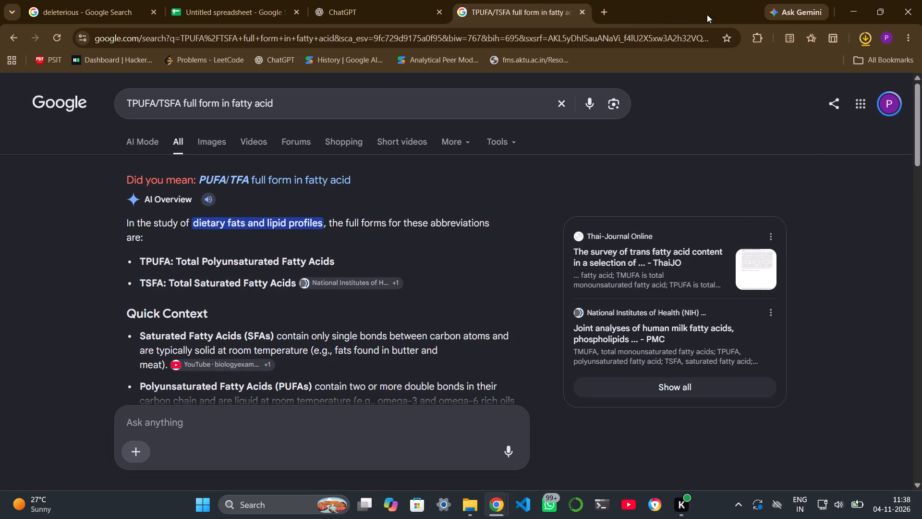
{"action": "left_click", "coordinate": [863, 39]}
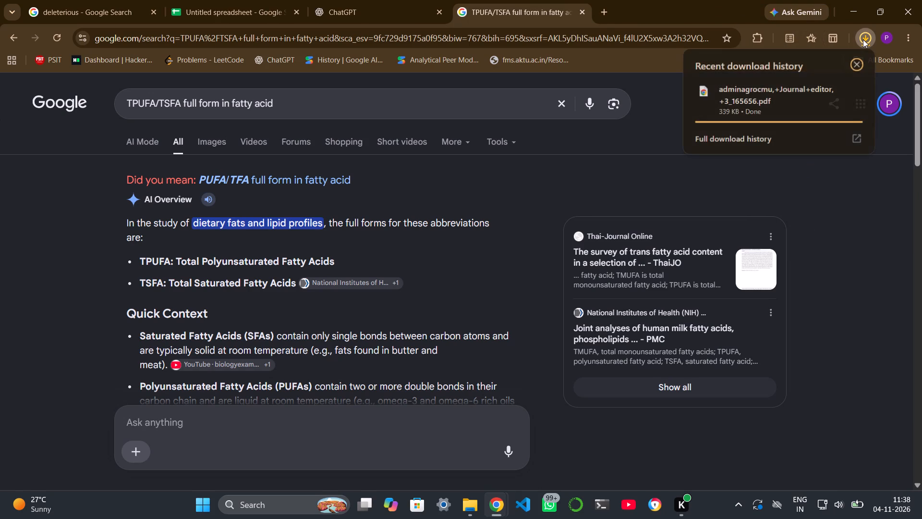
{"action": "left_click", "coordinate": [854, 90]}
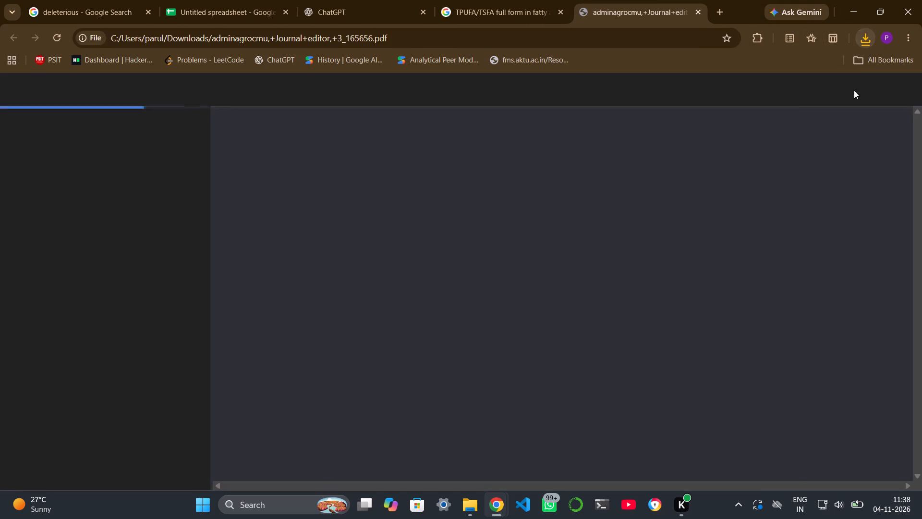
Look through the trans fatty acid survey, including the Table 1 fatty acid composition and abbreviation notes, and close it.
{"action": "scroll", "coordinate": [694, 281], "scroll_direction": "down", "scroll_amount": 7}
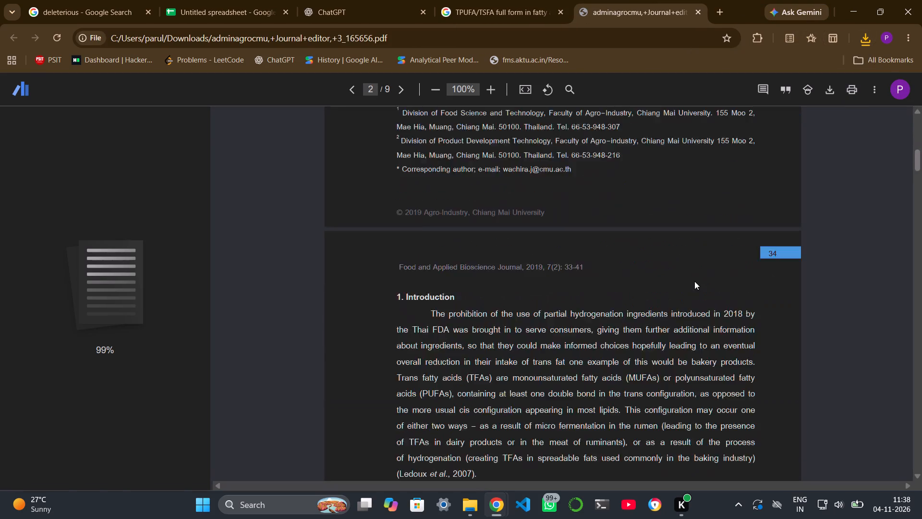
{"action": "scroll", "coordinate": [694, 281], "scroll_direction": "down", "scroll_amount": 18}
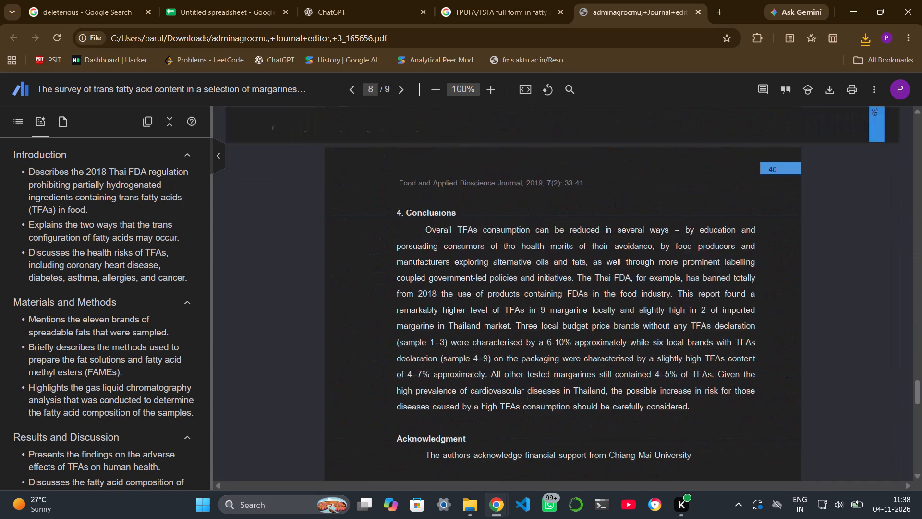
{"action": "scroll", "coordinate": [694, 281], "scroll_direction": "up", "scroll_amount": 9}
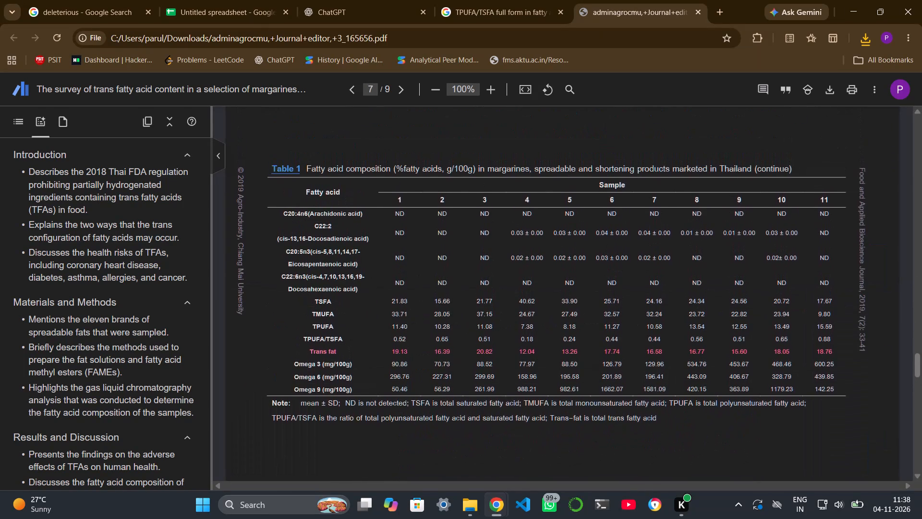
{"action": "scroll", "coordinate": [694, 281], "scroll_direction": "up", "scroll_amount": 16}
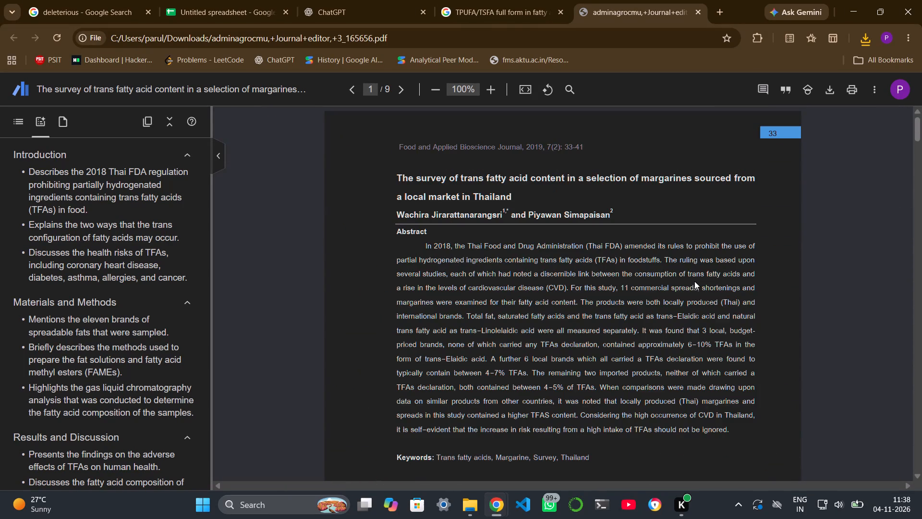
{"action": "left_click", "coordinate": [701, 17]}
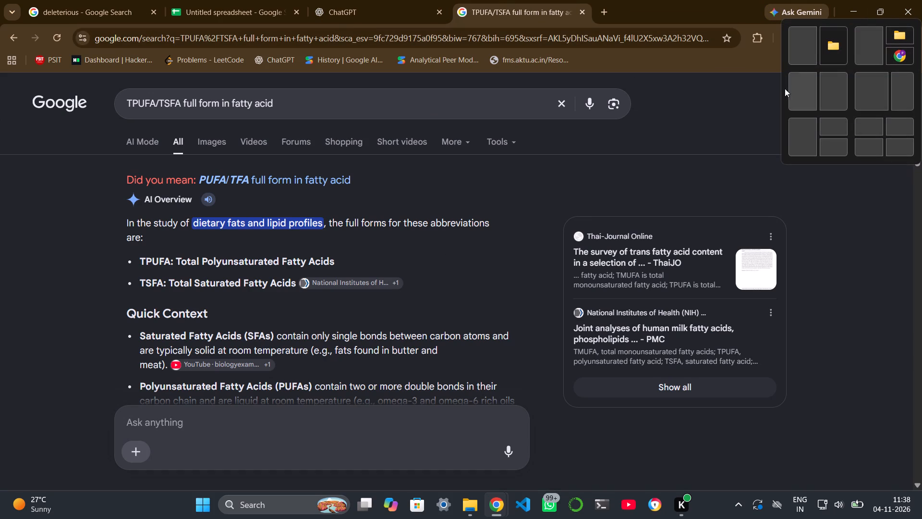
Place the fatty acid search window side by side with the "out of cereals and millets" browser window, and close the college folder window.
{"action": "left_click", "coordinate": [796, 97]}
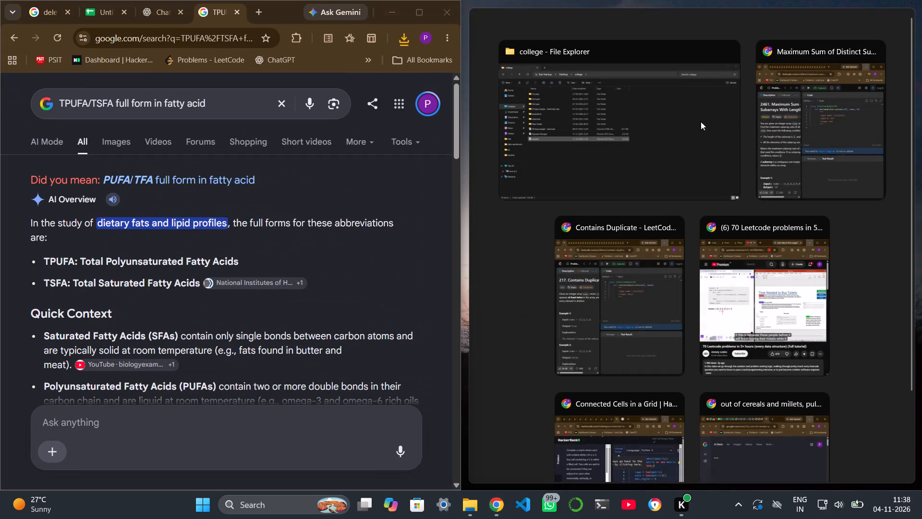
{"action": "scroll", "coordinate": [690, 300], "scroll_direction": "down", "scroll_amount": 1}
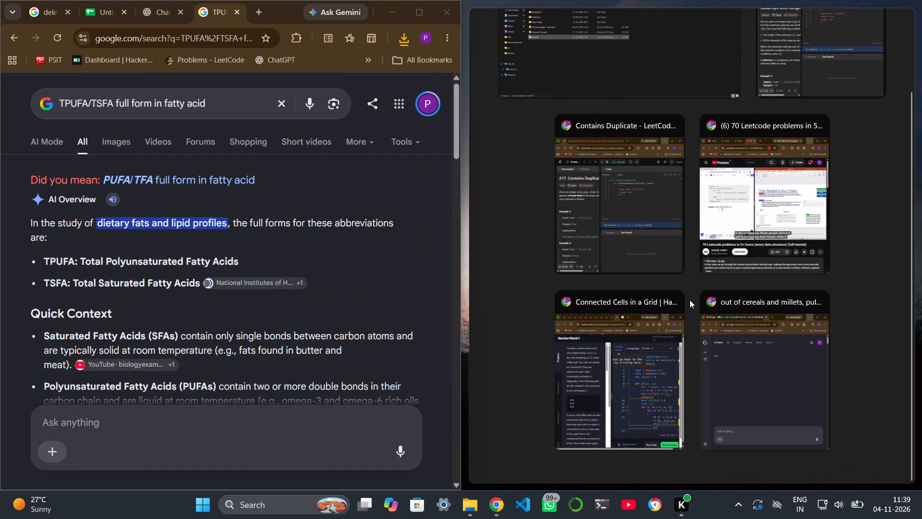
{"action": "scroll", "coordinate": [690, 300], "scroll_direction": "down", "scroll_amount": 1}
{"action": "left_click", "coordinate": [746, 361]}
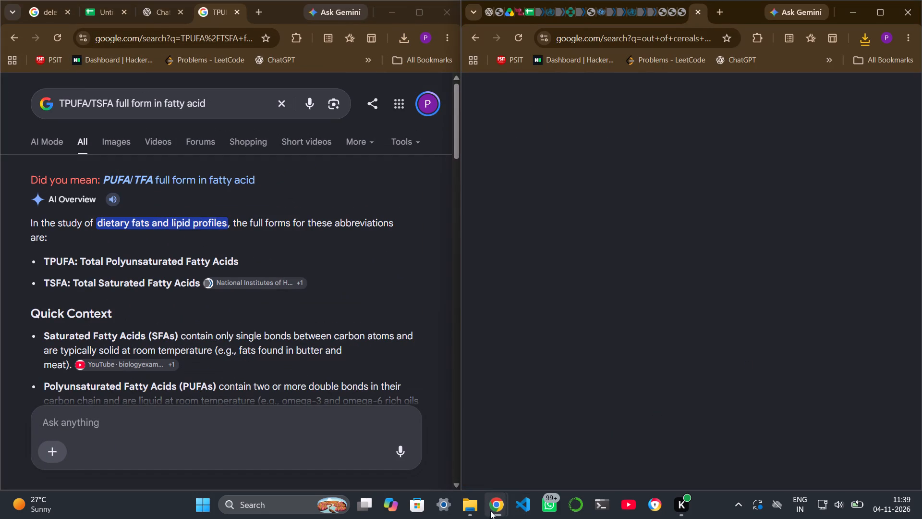
{"action": "left_click", "coordinate": [528, 397]}
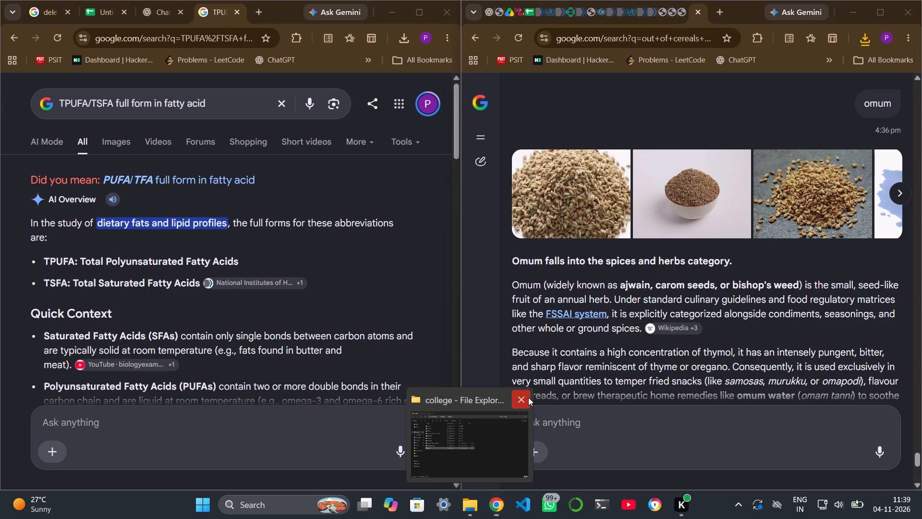
Arrange the DGI24thJune2024fin.pdf dietary guidelines in the left half of the display, beside the Untitled spreadsheet.
{"action": "left_click", "coordinate": [880, 13]}
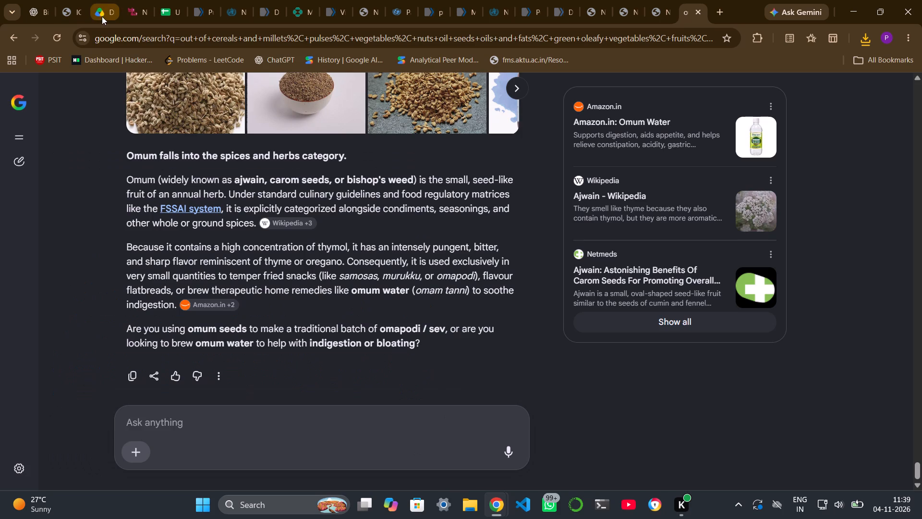
{"action": "left_click", "coordinate": [101, 15]}
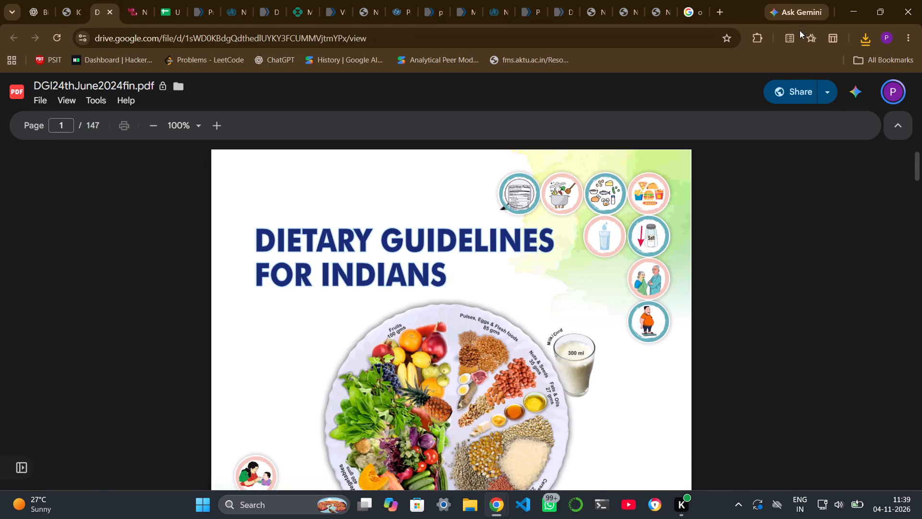
{"action": "left_click", "coordinate": [813, 34]}
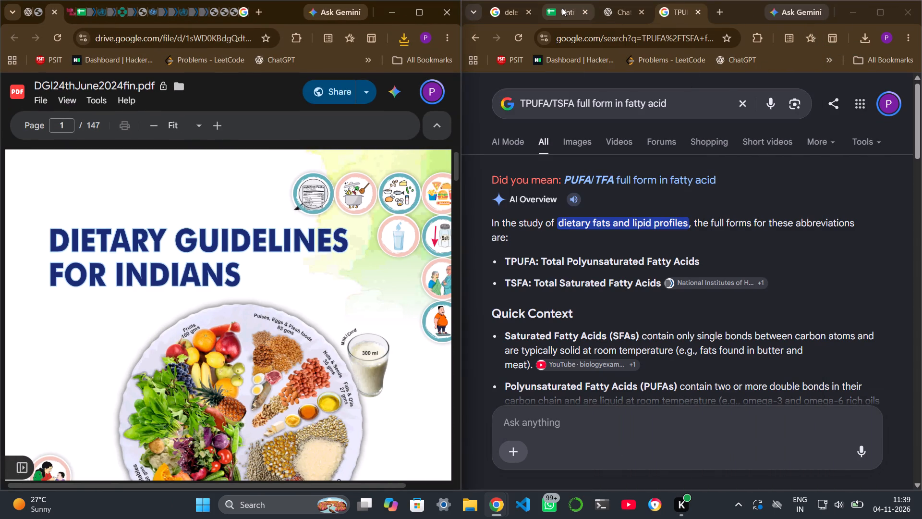
{"action": "left_click", "coordinate": [562, 8]}
Browse the Dietary Guidelines for Indians PDF through to page 24.
{"action": "scroll", "coordinate": [169, 343], "scroll_direction": "down", "scroll_amount": 20}
{"action": "scroll", "coordinate": [169, 343], "scroll_direction": "down", "scroll_amount": 5}
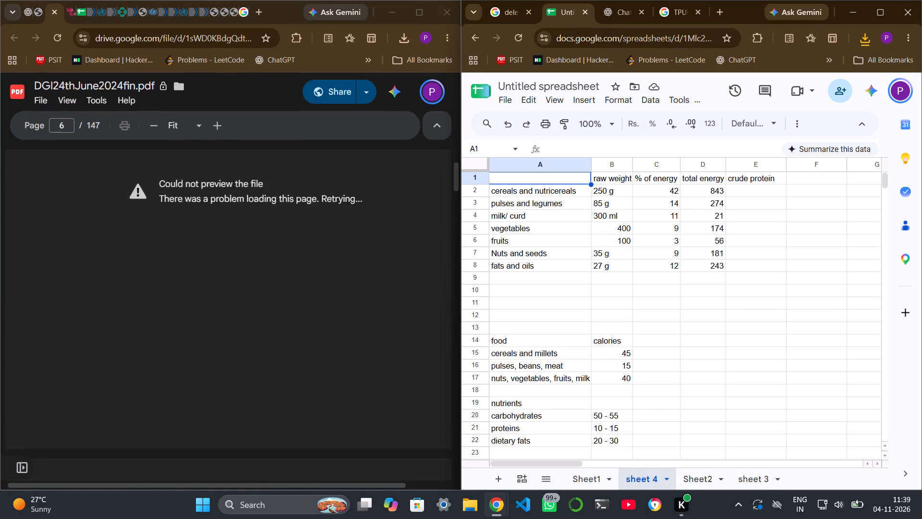
{"action": "scroll", "coordinate": [169, 343], "scroll_direction": "down", "scroll_amount": 20}
{"action": "scroll", "coordinate": [169, 343], "scroll_direction": "down", "scroll_amount": 11}
{"action": "scroll", "coordinate": [169, 343], "scroll_direction": "up", "scroll_amount": 6}
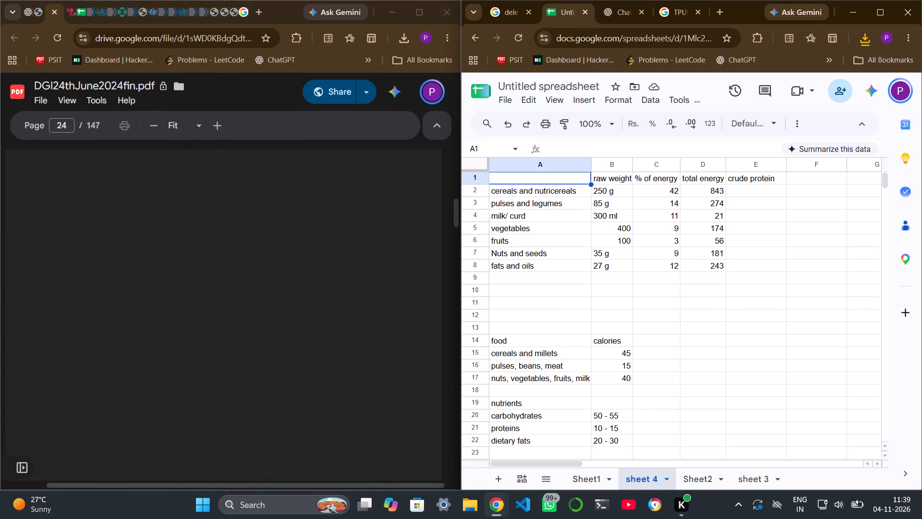
{"action": "scroll", "coordinate": [169, 343], "scroll_direction": "up", "scroll_amount": 2}
Select cell A13 on sheet 4, directly above the food and calories table.
{"action": "left_click", "coordinate": [548, 326]}
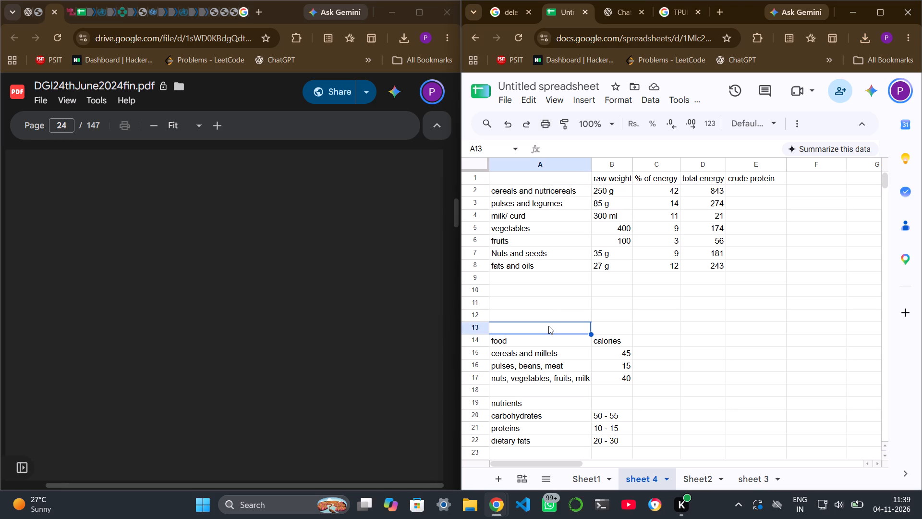
{"action": "left_click", "coordinate": [548, 326]}
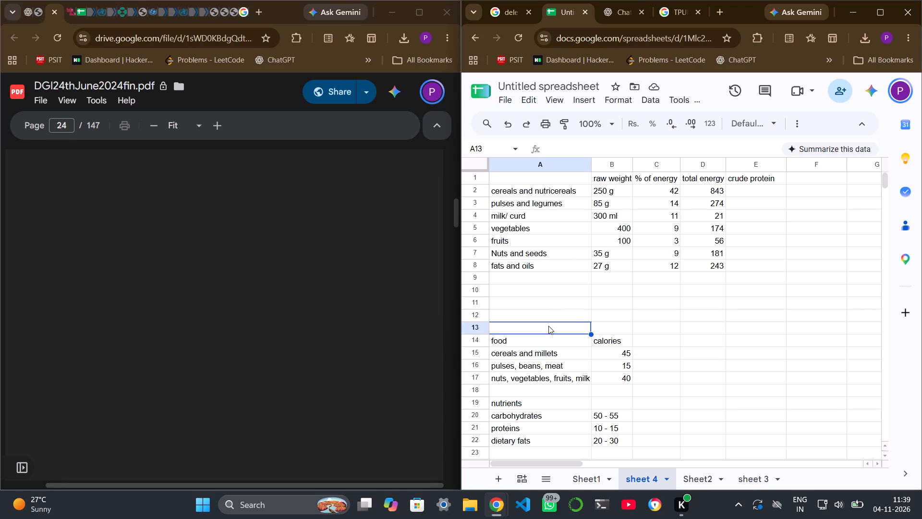
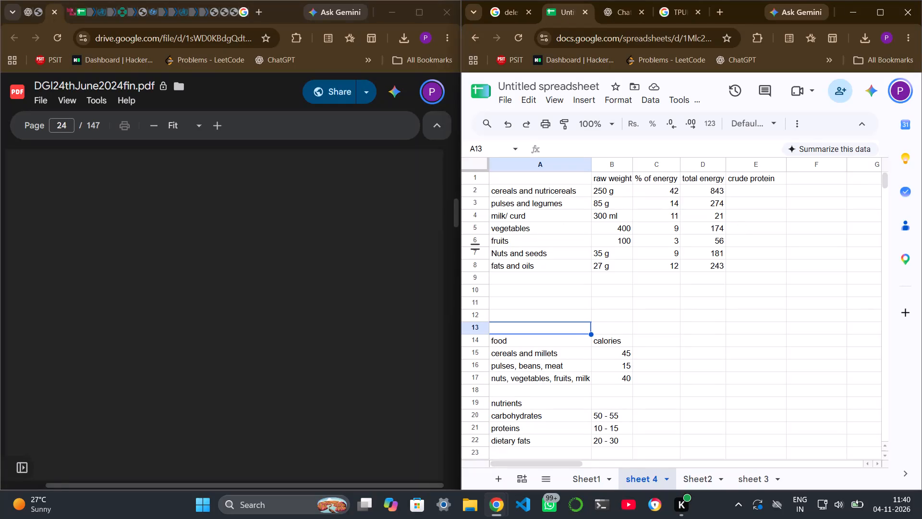
{"action": "scroll", "coordinate": [265, 370], "scroll_direction": "down", "scroll_amount": 2}
{"action": "scroll", "coordinate": [279, 325], "scroll_direction": "up", "scroll_amount": 1}
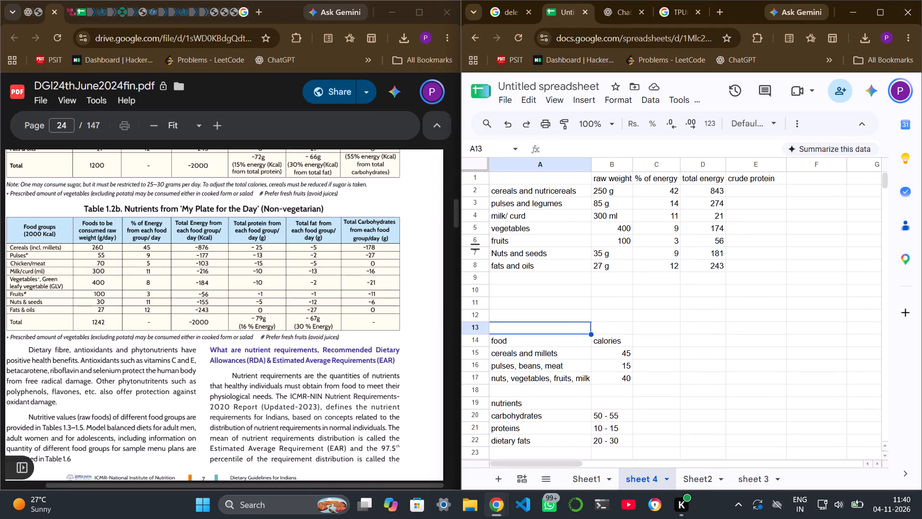
{"action": "scroll", "coordinate": [279, 325], "scroll_direction": "up", "scroll_amount": 1}
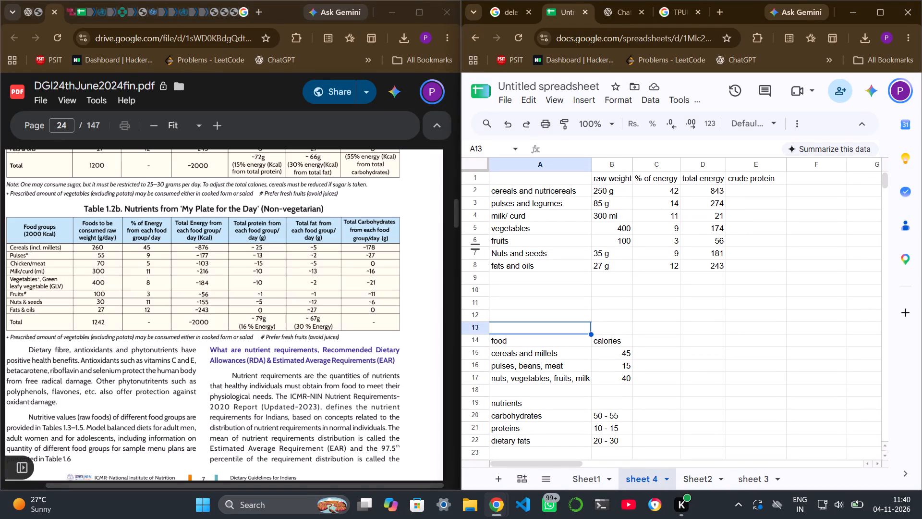
{"action": "left_click", "coordinate": [279, 325]}
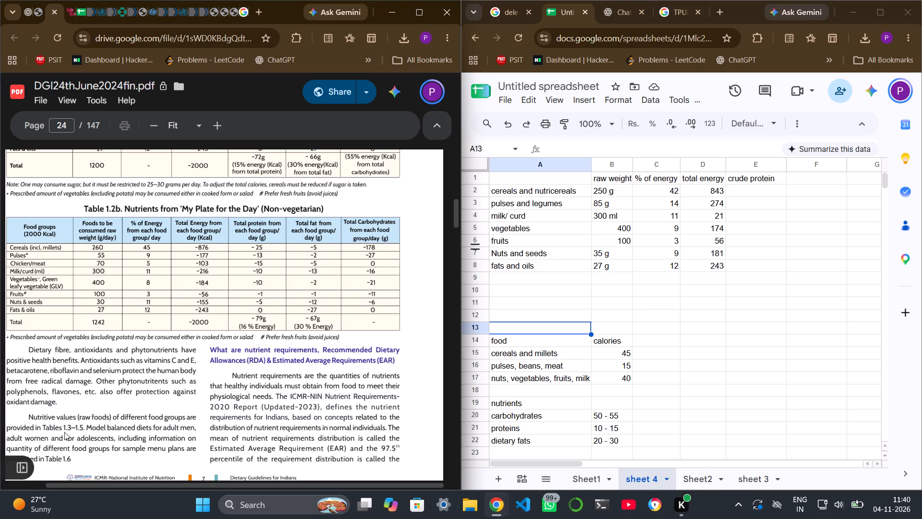
{"action": "scroll", "coordinate": [162, 324], "scroll_direction": "up", "scroll_amount": 4}
{"action": "scroll", "coordinate": [162, 324], "scroll_direction": "right", "scroll_amount": 1}
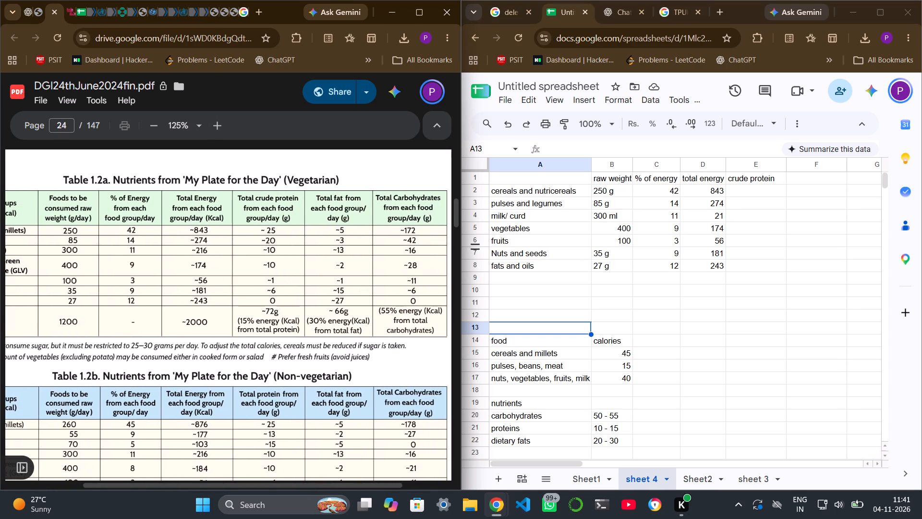
Narrow the crude protein column slightly so it fits its header more closely.
{"action": "left_click", "coordinate": [757, 187]}
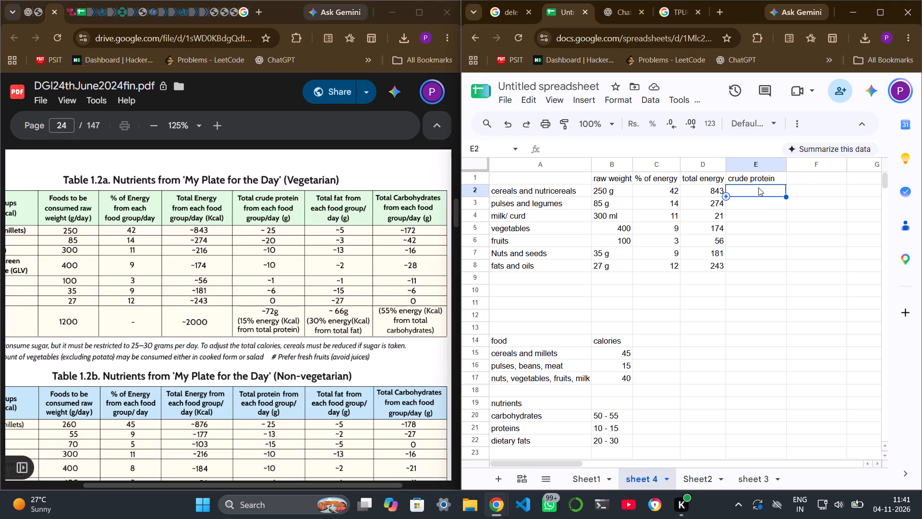
{"action": "left_click_drag", "start_coordinate": [786, 166], "coordinate": [782, 166]}
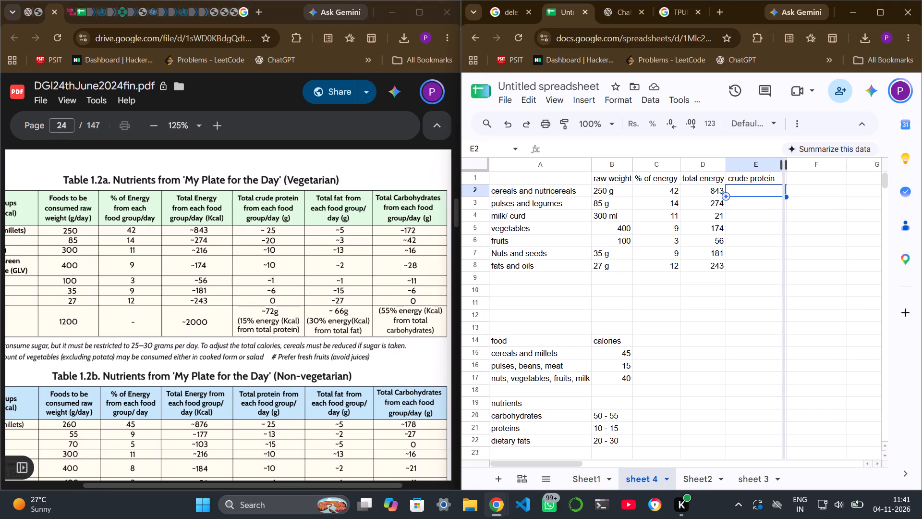
{"action": "left_click_drag", "start_coordinate": [782, 166], "coordinate": [777, 166]}
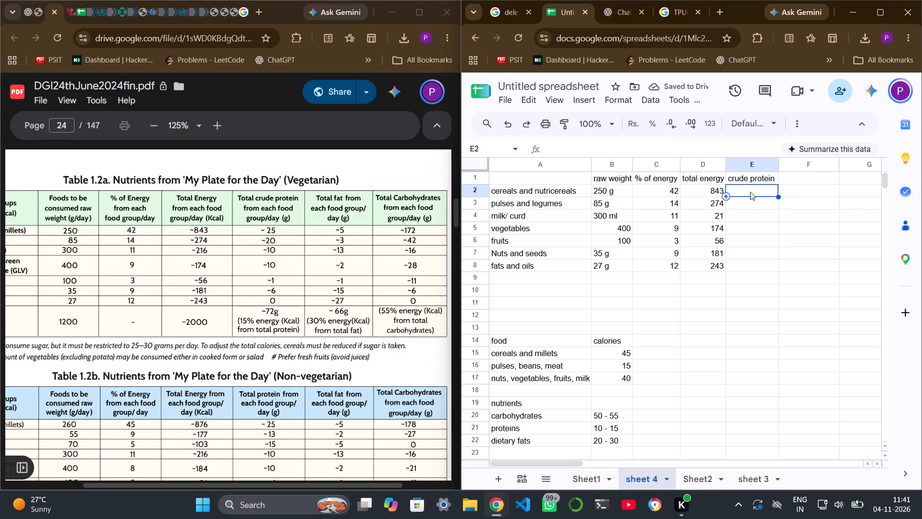
Fill the crude protein column for cereals down to fats and oils with 25, 20, 10, 10, 1, 6 and 0.
{"action": "double_click", "coordinate": [750, 192]}
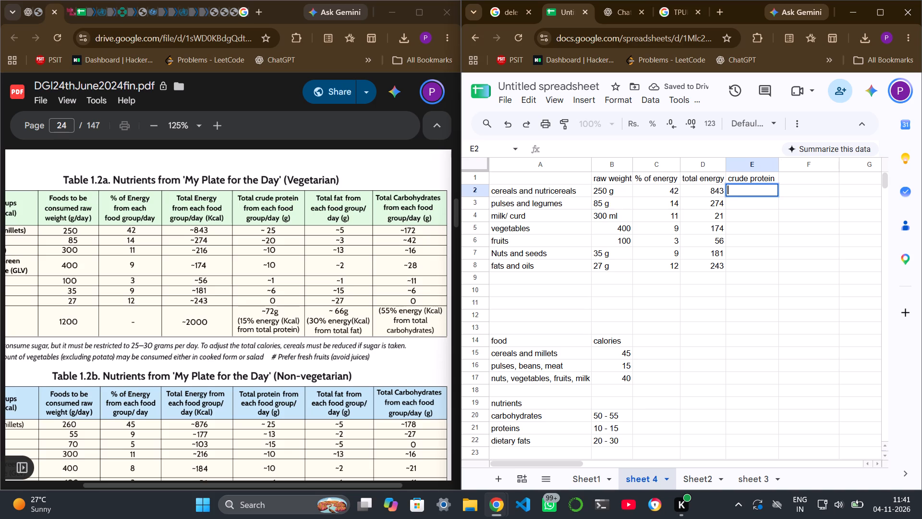
{"action": "type", "text": "25"}
{"action": "key", "text": "Return"}
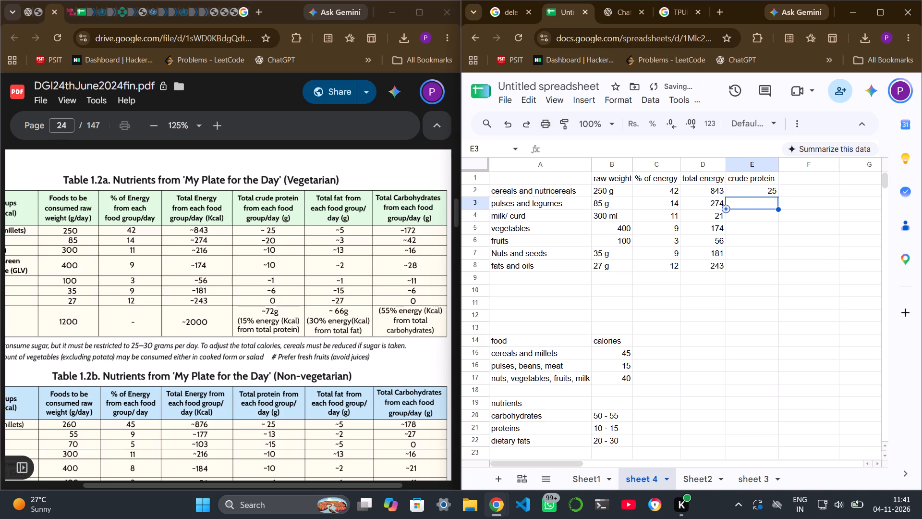
{"action": "type", "text": "20"}
{"action": "key", "text": "Return"}
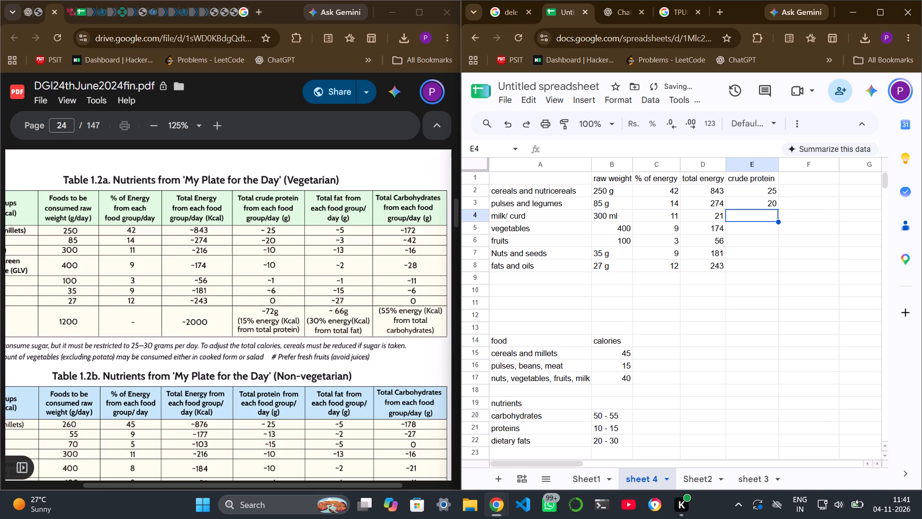
{"action": "type", "text": "10"}
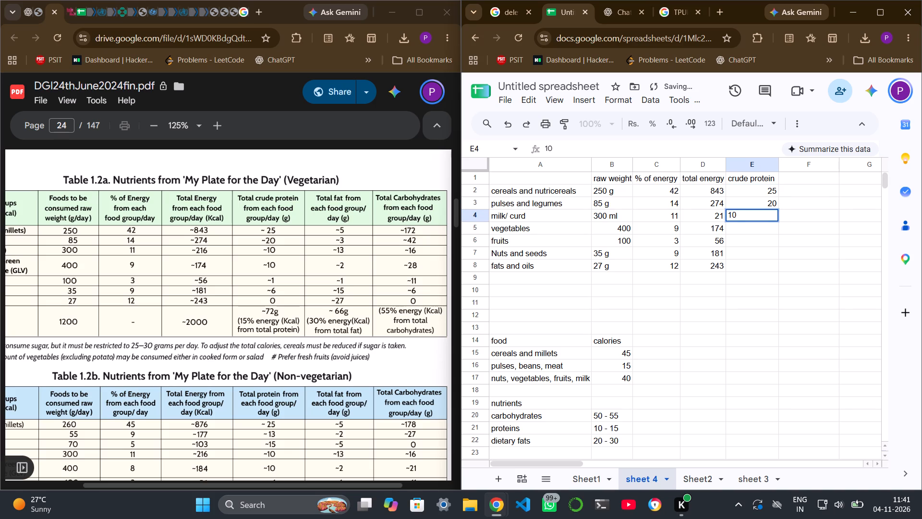
{"action": "key", "text": "Return"}
{"action": "type", "text": "10"}
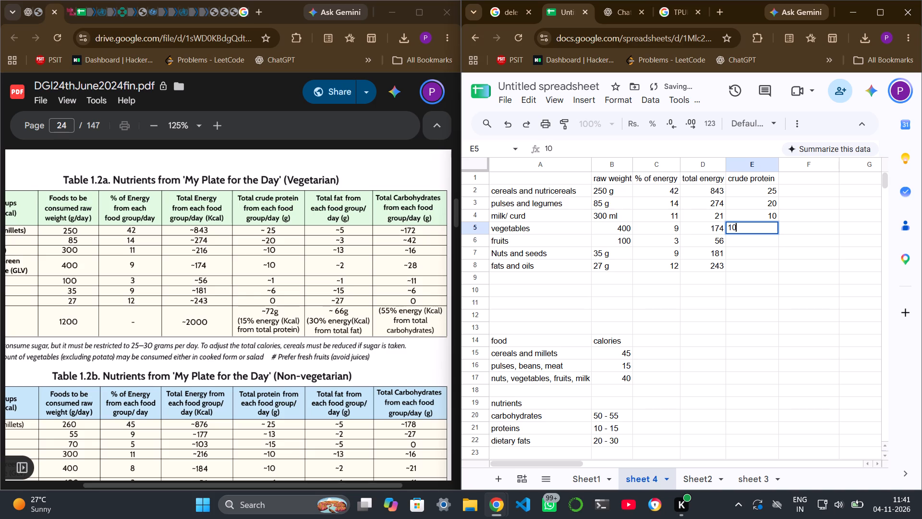
{"action": "key", "text": "Return"}
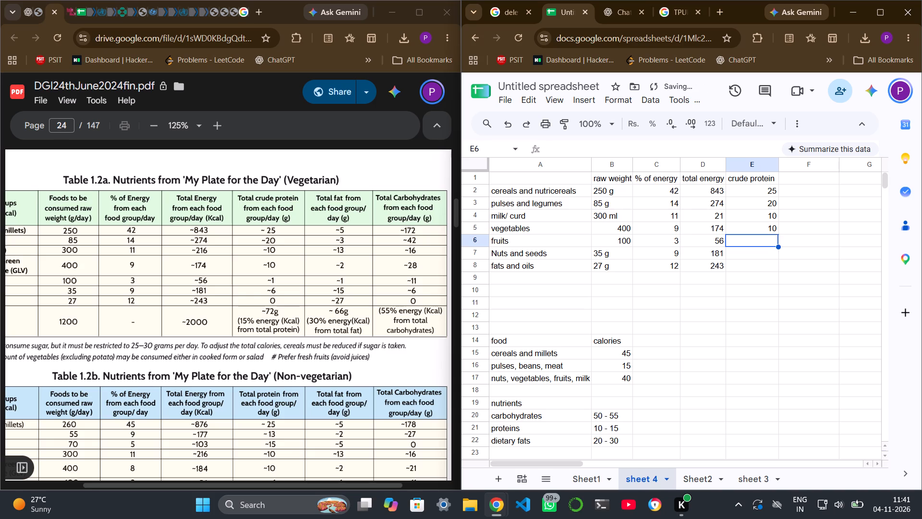
{"action": "key", "text": "1"}
{"action": "key", "text": "Return"}
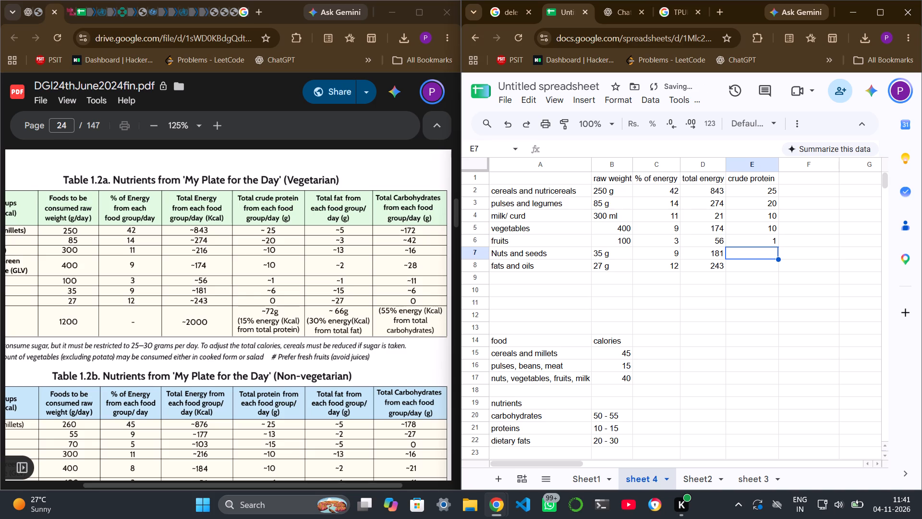
{"action": "key", "text": "6"}
{"action": "key", "text": "Return"}
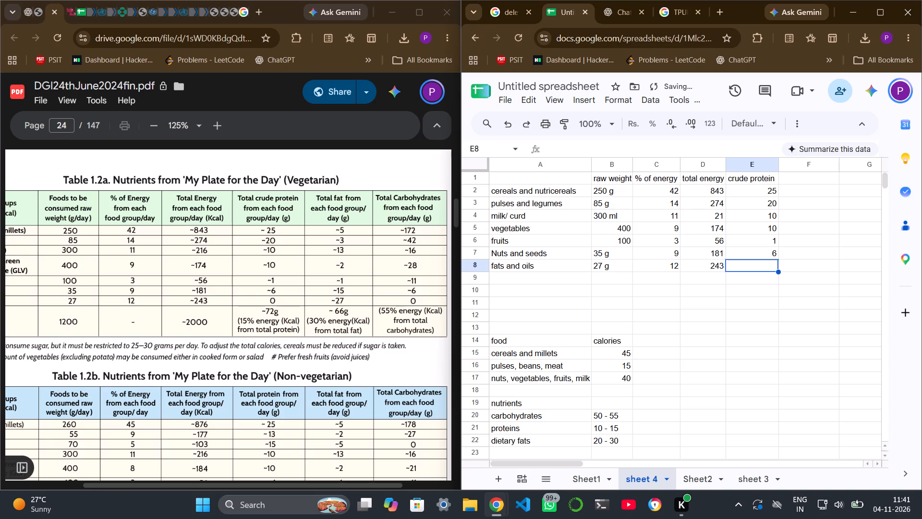
{"action": "key", "text": "0"}
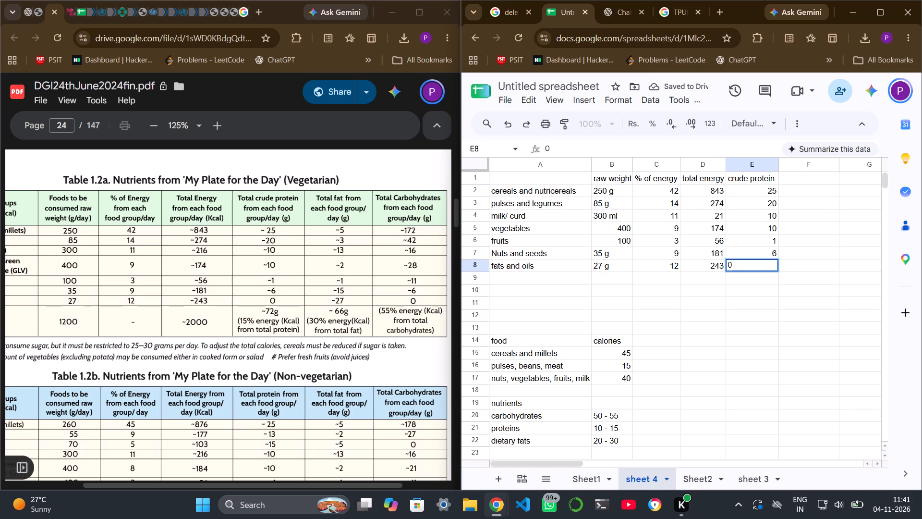
{"action": "key", "text": "Return"}
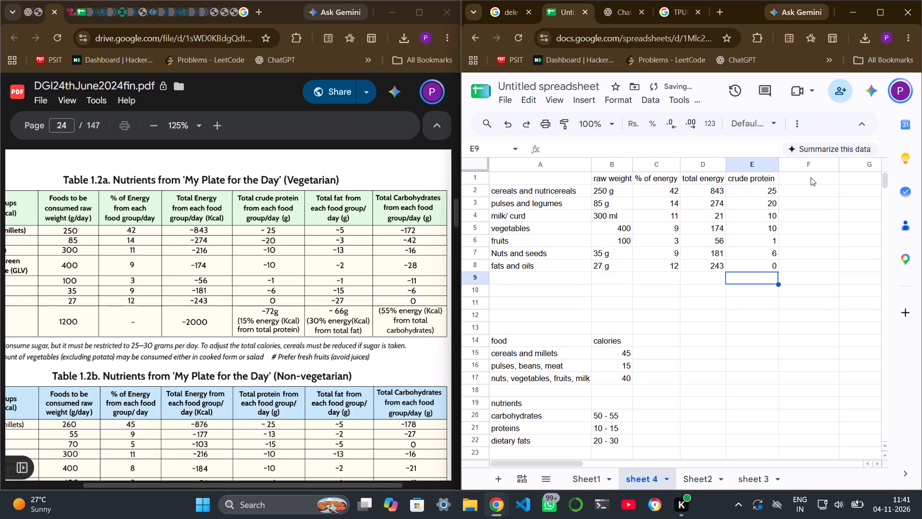
Add the header "total fat" in cell F1, beside the crude protein header.
{"action": "left_click", "coordinate": [811, 177]}
{"action": "type", "text": "total"}
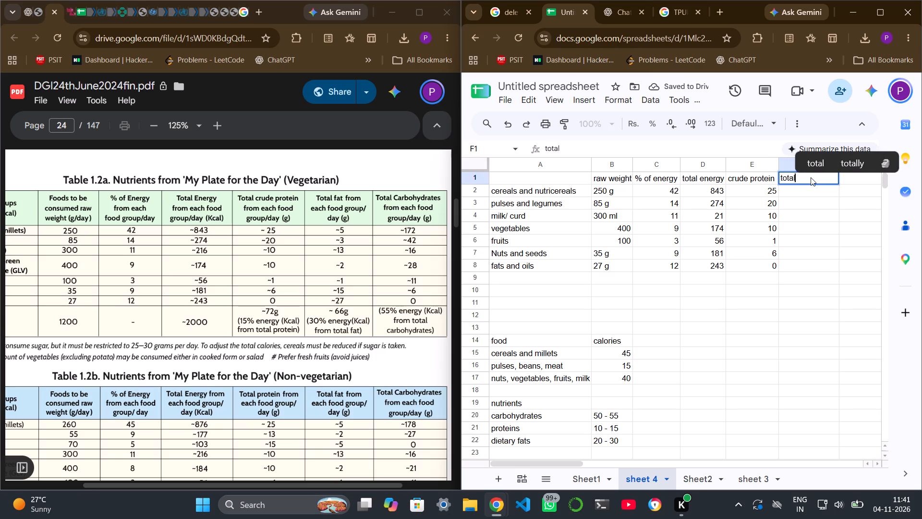
{"action": "key", "text": "space"}
{"action": "type", "text": "foat from"}
{"action": "key", "text": "space"}
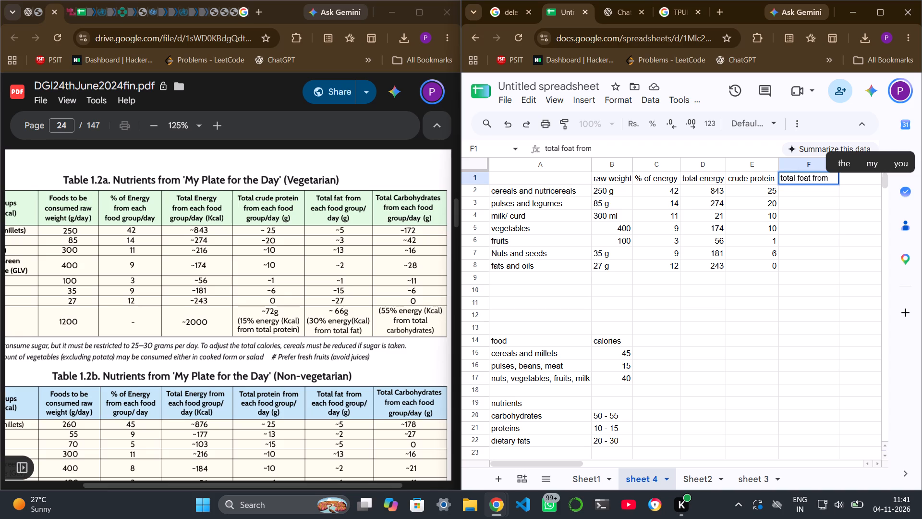
{"action": "key", "text": "BackSpace"}
{"action": "key", "text": "BackSpace"}
{"action": "key", "text": "BackSpace"}
{"action": "key", "text": "BackSpace"}
{"action": "key", "text": "BackSpace"}
{"action": "key", "text": "BackSpace"}
{"action": "key", "text": "BackSpace"}
{"action": "key", "text": "BackSpace"}
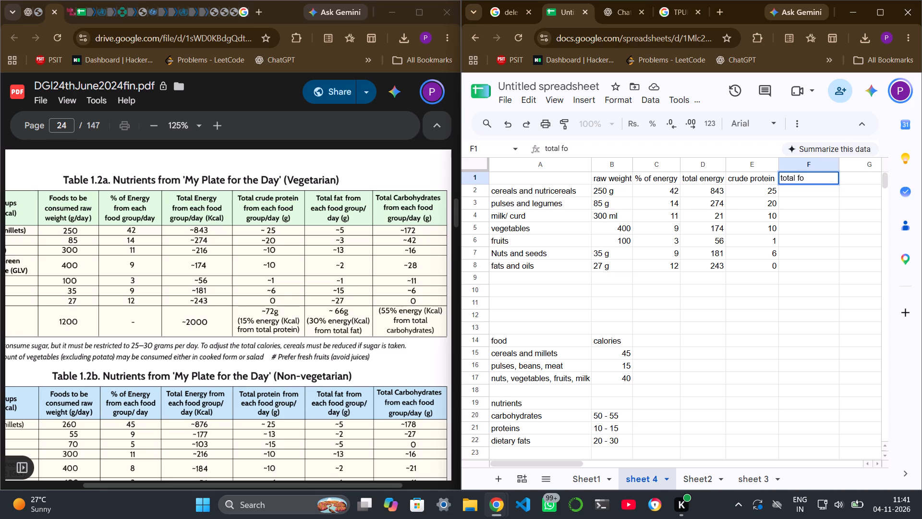
{"action": "key", "text": "BackSpace"}
{"action": "type", "text": "at"}
{"action": "key", "text": "Return"}
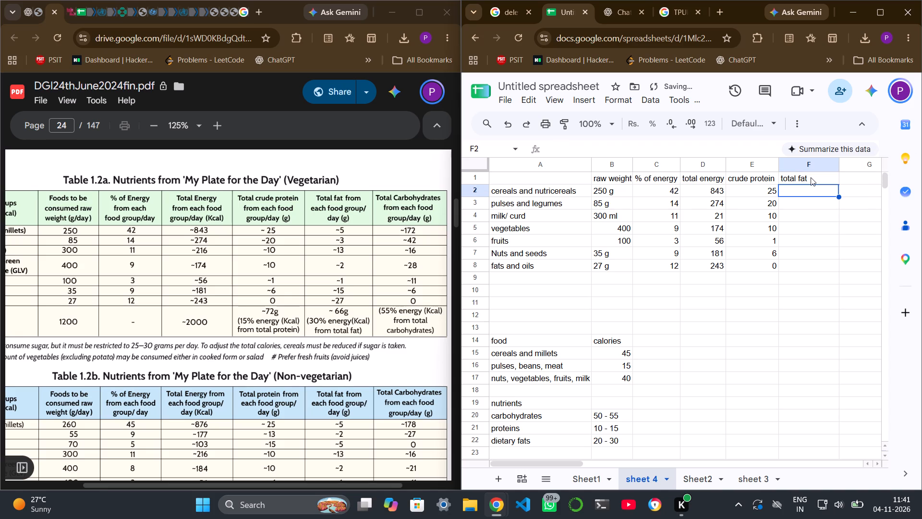
Fill the total fat column for cereals down to fats and oils with 5, 3, 13, 2, 1, 15 and 27.
{"action": "key", "text": "5"}
{"action": "key", "text": "Return"}
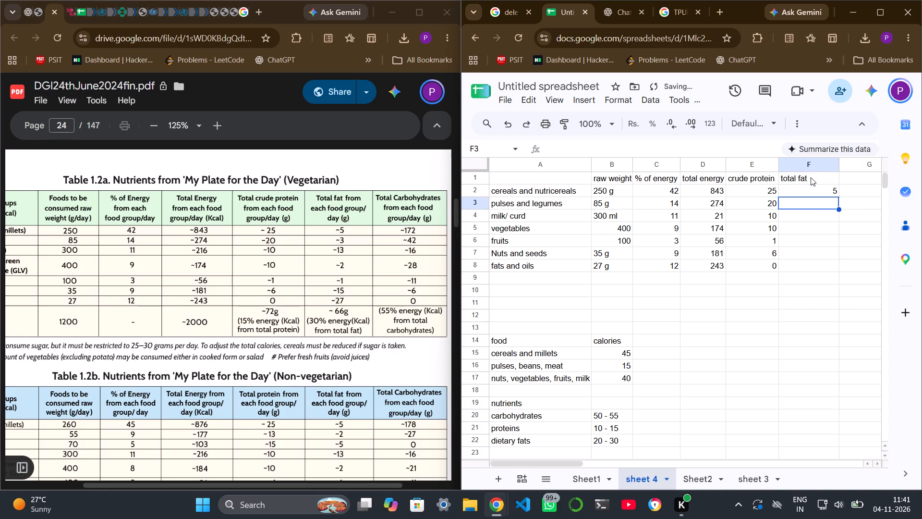
{"action": "key", "text": "2"}
{"action": "key", "text": "BackSpace"}
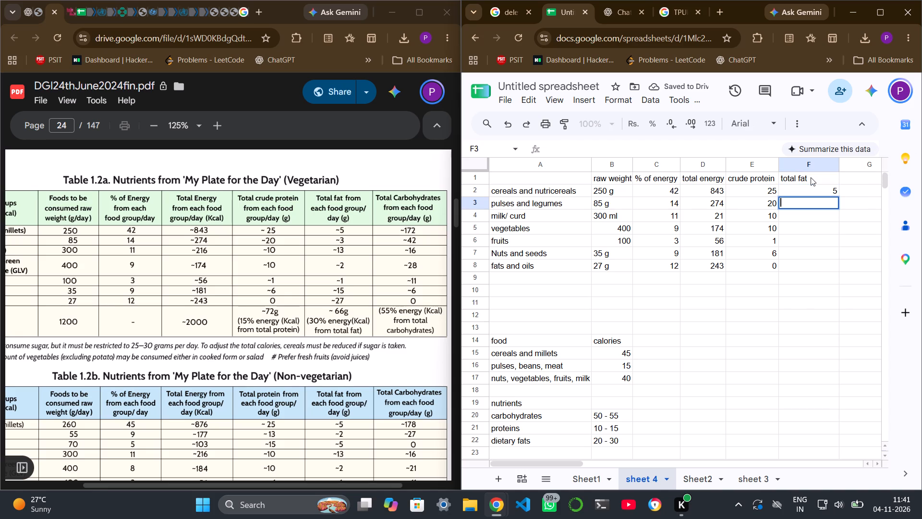
{"action": "key", "text": "3"}
{"action": "key", "text": "Return"}
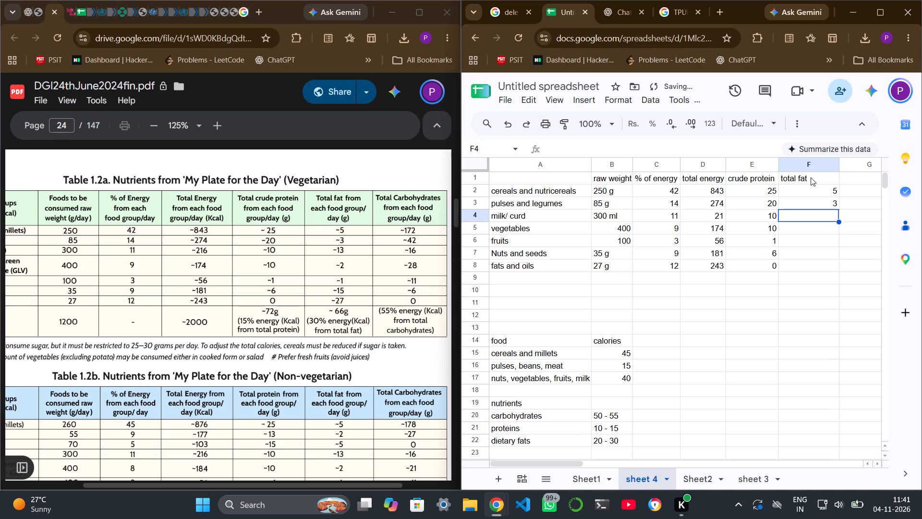
{"action": "type", "text": "13"}
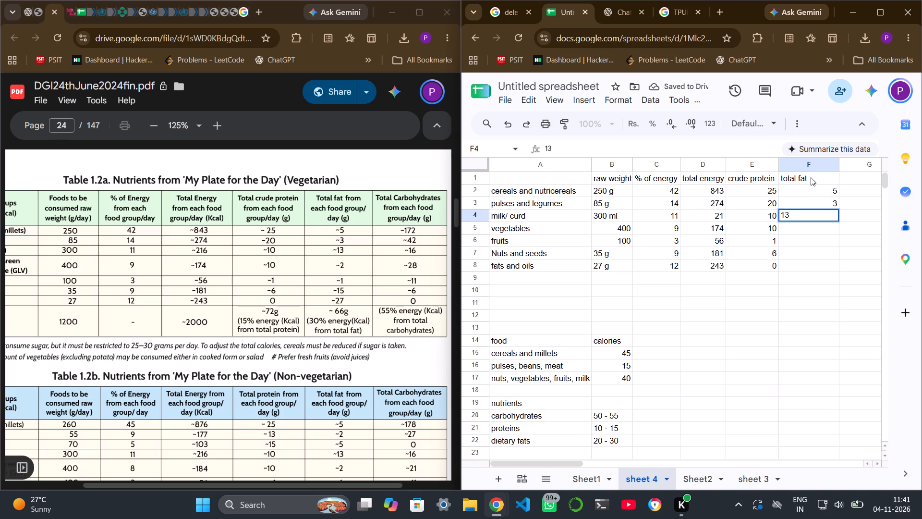
{"action": "key", "text": "Return"}
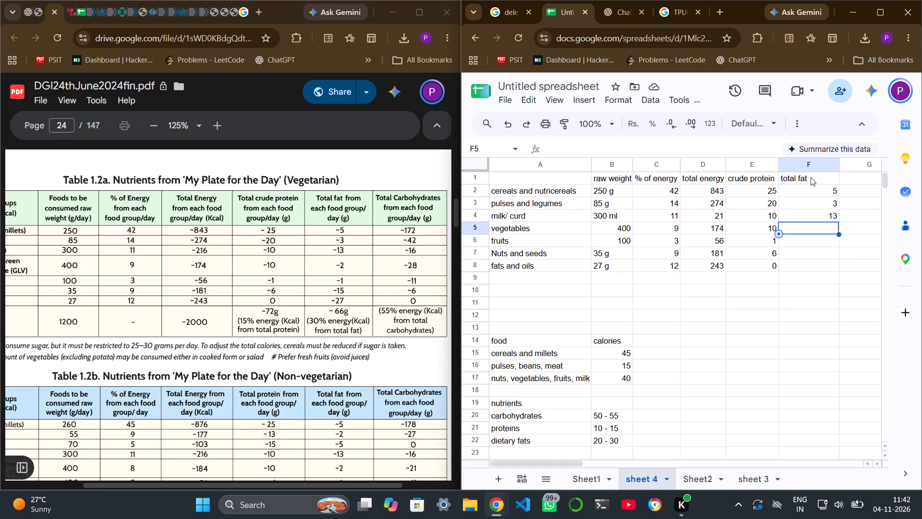
{"action": "key", "text": "2"}
{"action": "key", "text": "Return"}
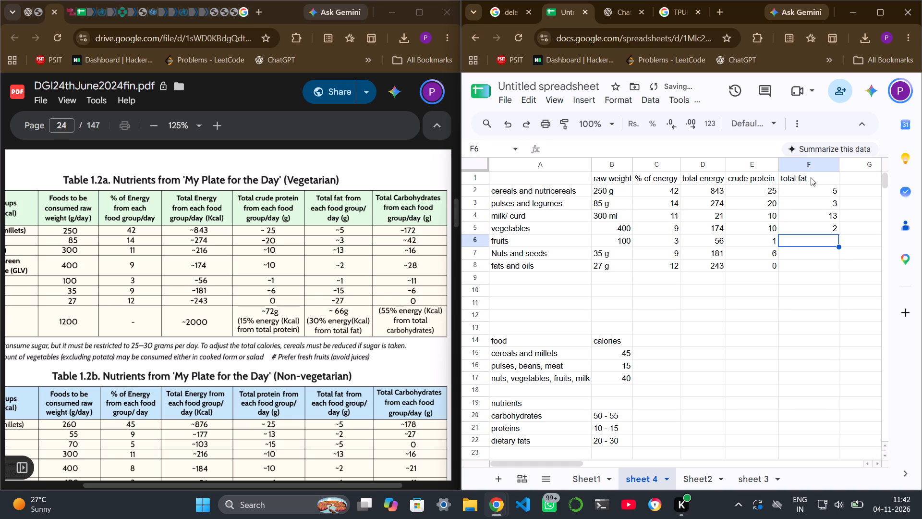
{"action": "key", "text": "1"}
{"action": "key", "text": "Return"}
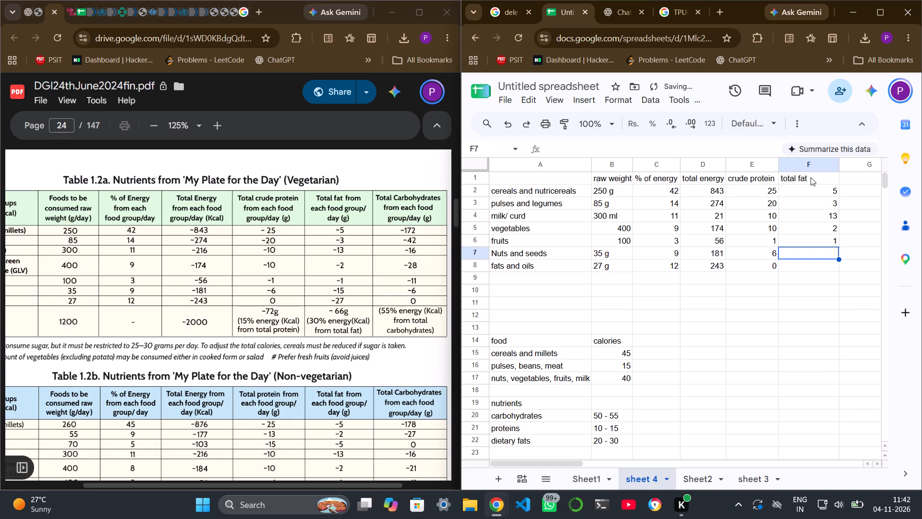
{"action": "type", "text": "15"}
{"action": "key", "text": "Return"}
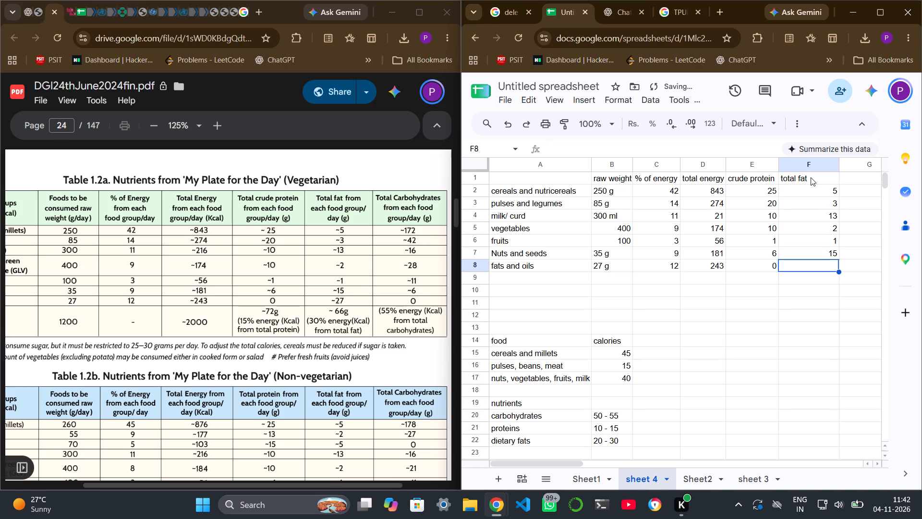
{"action": "type", "text": "27"}
{"action": "key", "text": "Return"}
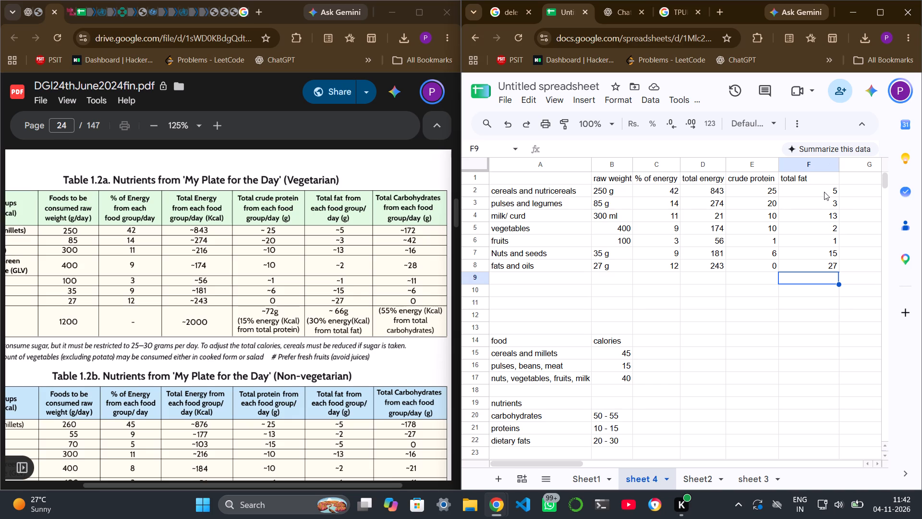
Narrow the total fat column so it fits its header closely.
{"action": "triple_click", "coordinate": [742, 228]}
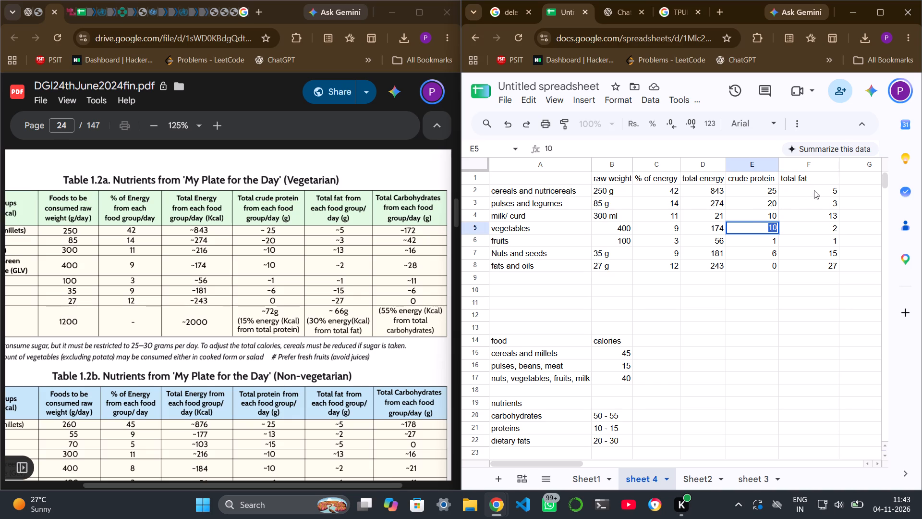
{"action": "left_click_drag", "start_coordinate": [839, 164], "coordinate": [844, 164]}
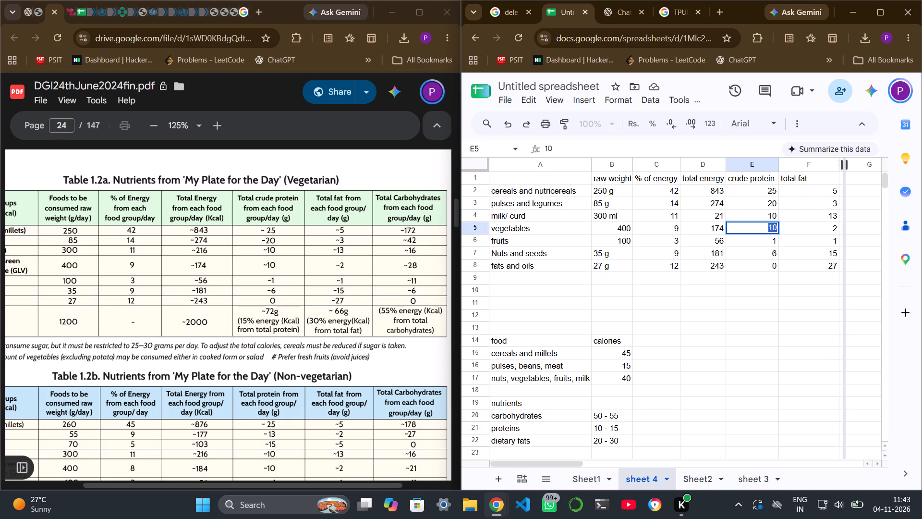
{"action": "left_click_drag", "start_coordinate": [844, 164], "coordinate": [813, 164]}
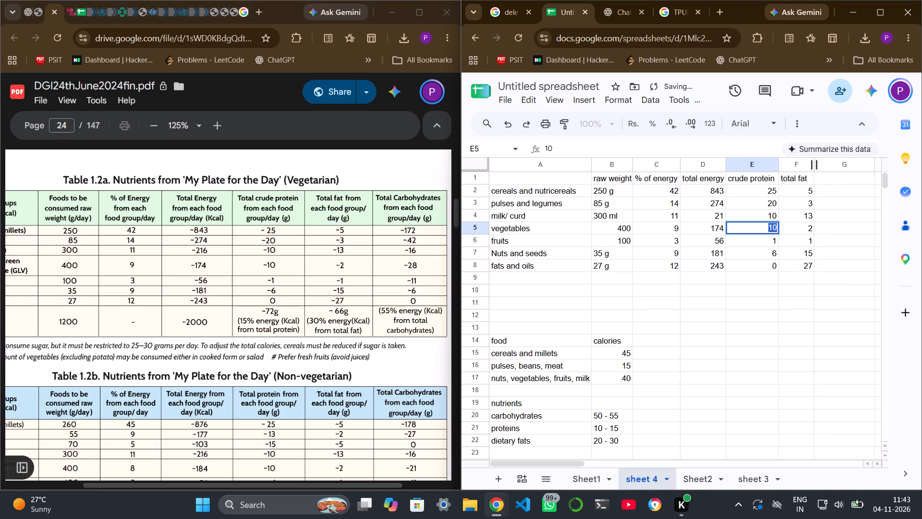
{"action": "left_click_drag", "start_coordinate": [813, 164], "coordinate": [809, 164]}
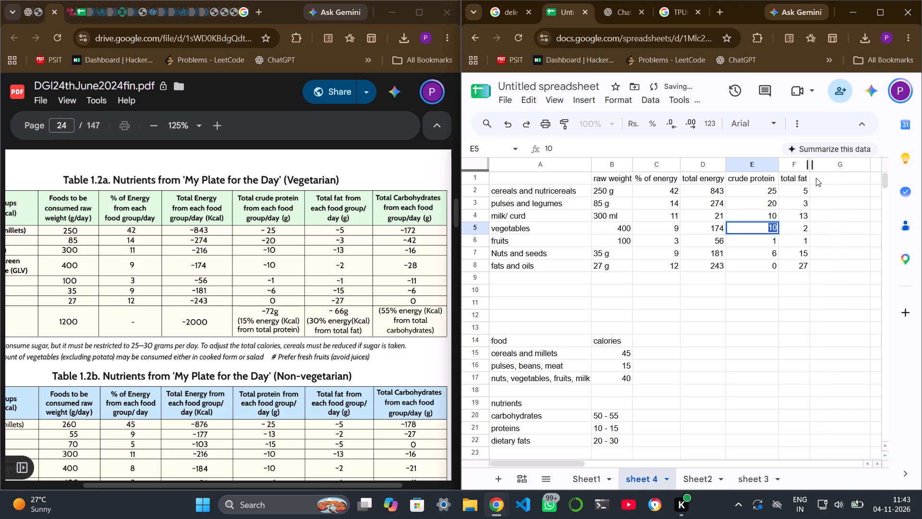
Add the header "total carbs" in cell G1, beside the total fat header.
{"action": "left_click", "coordinate": [816, 177]}
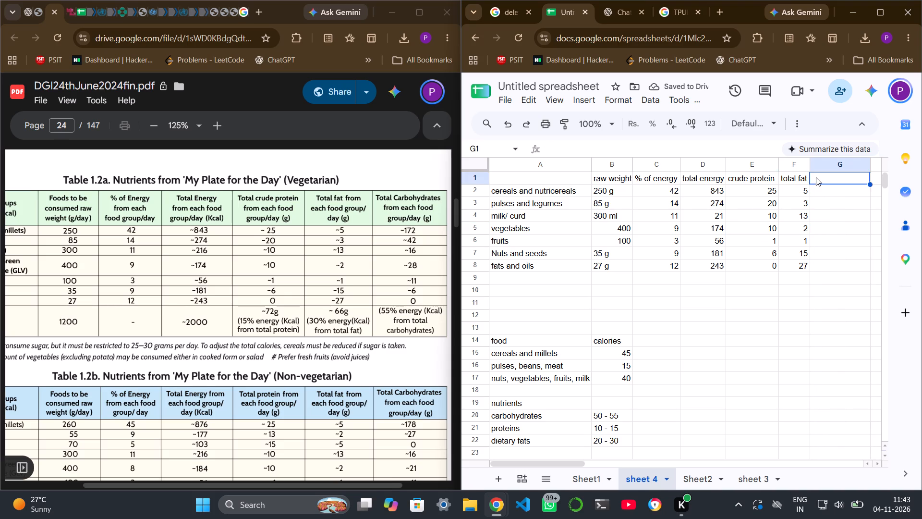
{"action": "type", "text": "total carbs"}
{"action": "key", "text": "Return"}
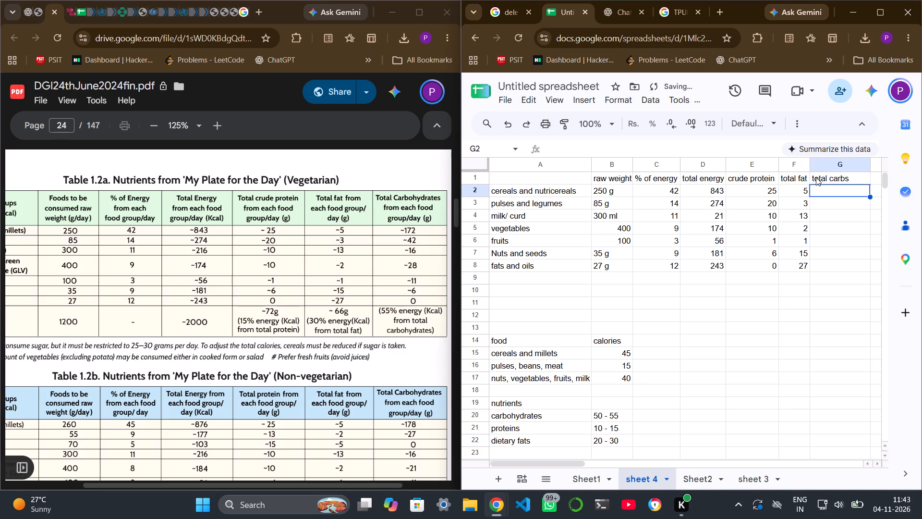
Fill the total carbs column for cereals down to fats and oils with 172, 42, 16, 28, 11, 6 and 0.
{"action": "type", "text": "17"}
{"action": "key", "text": "2"}
{"action": "key", "text": "Return"}
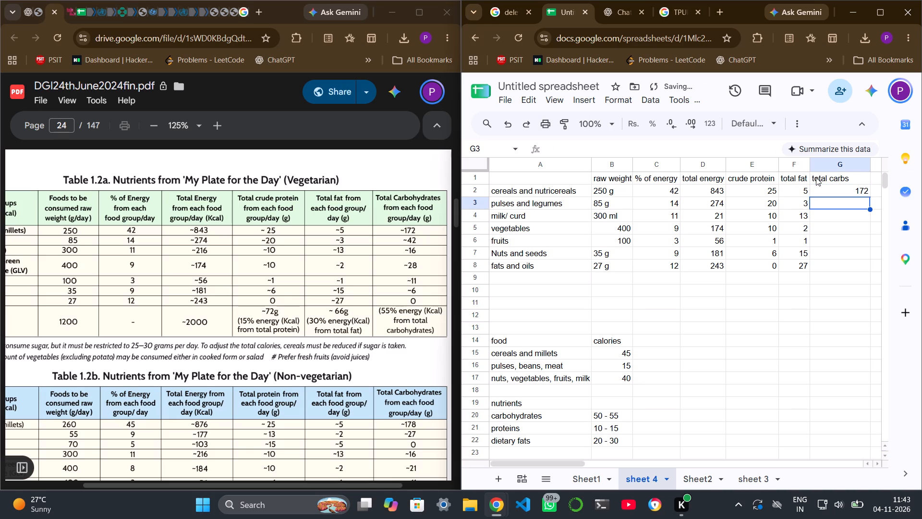
{"action": "type", "text": "42"}
{"action": "key", "text": "Return"}
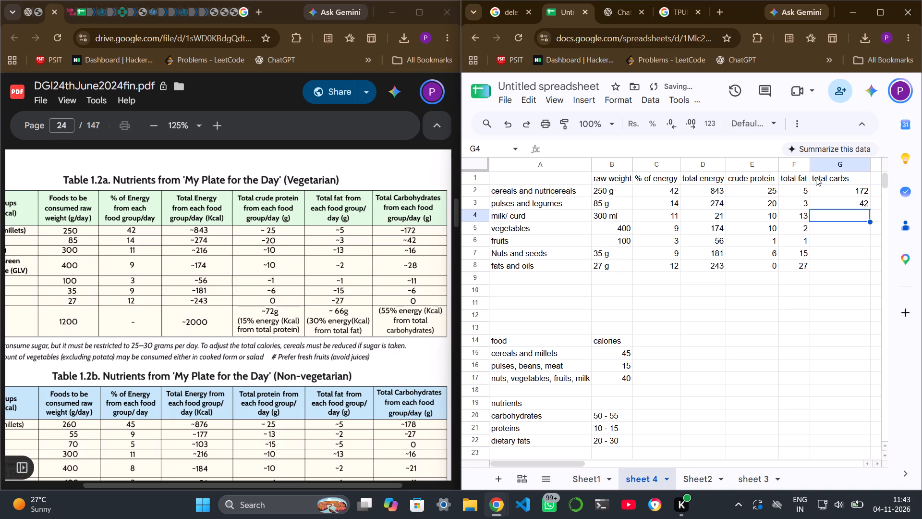
{"action": "type", "text": "16"}
{"action": "key", "text": "Return"}
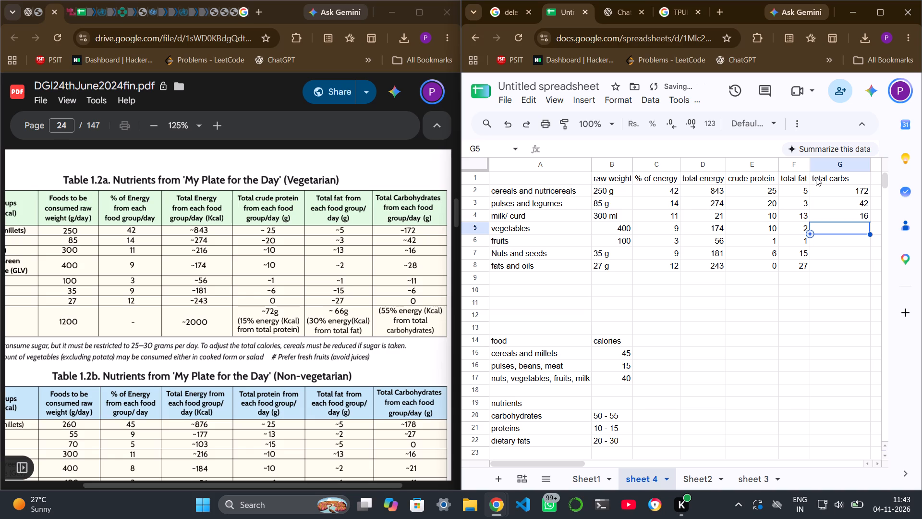
{"action": "type", "text": "28"}
{"action": "key", "text": "Return"}
{"action": "type", "text": "11"}
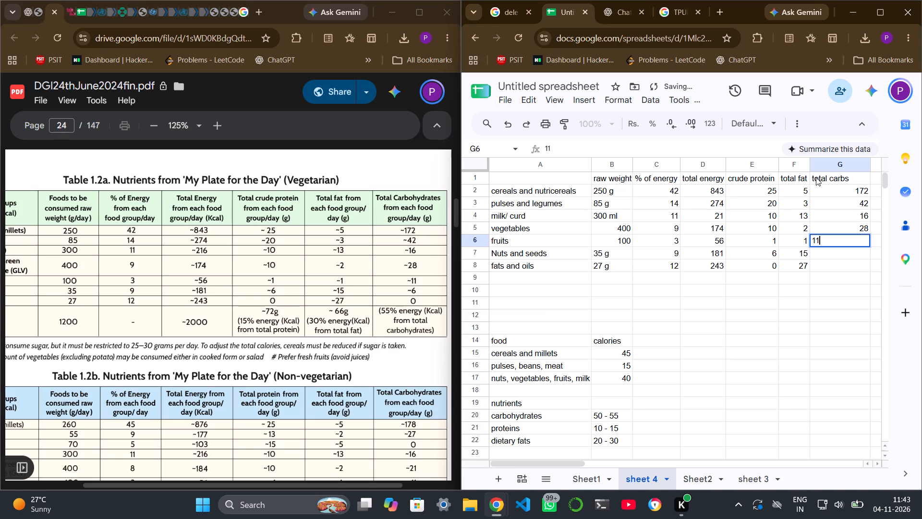
{"action": "key", "text": "Return"}
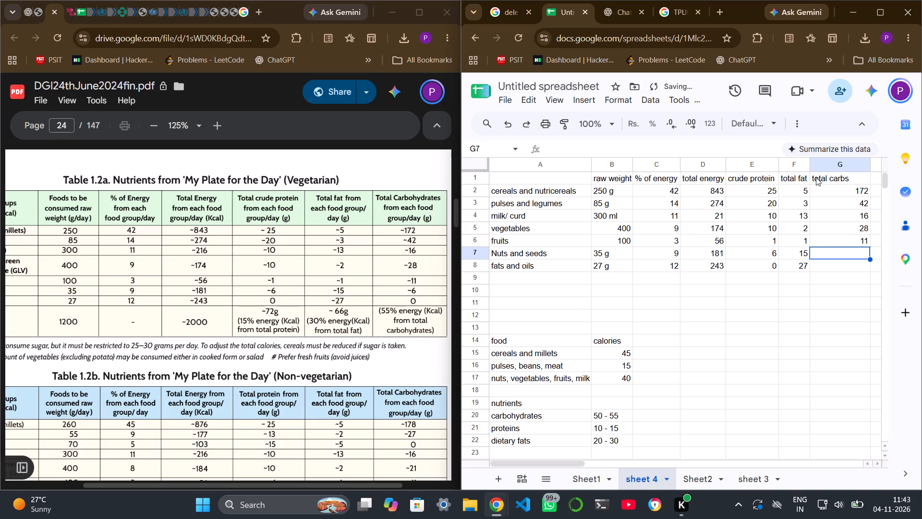
{"action": "key", "text": "6"}
{"action": "key", "text": "Return"}
{"action": "key", "text": "0"}
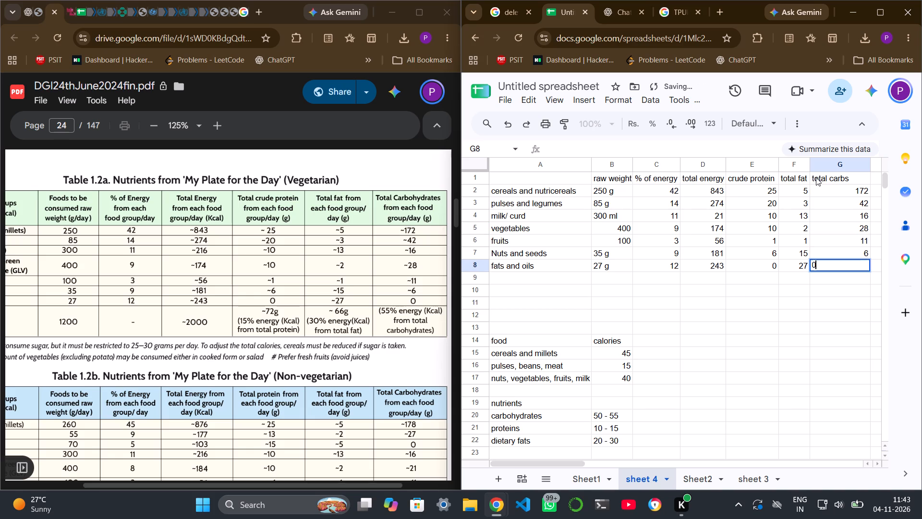
{"action": "key", "text": "Return"}
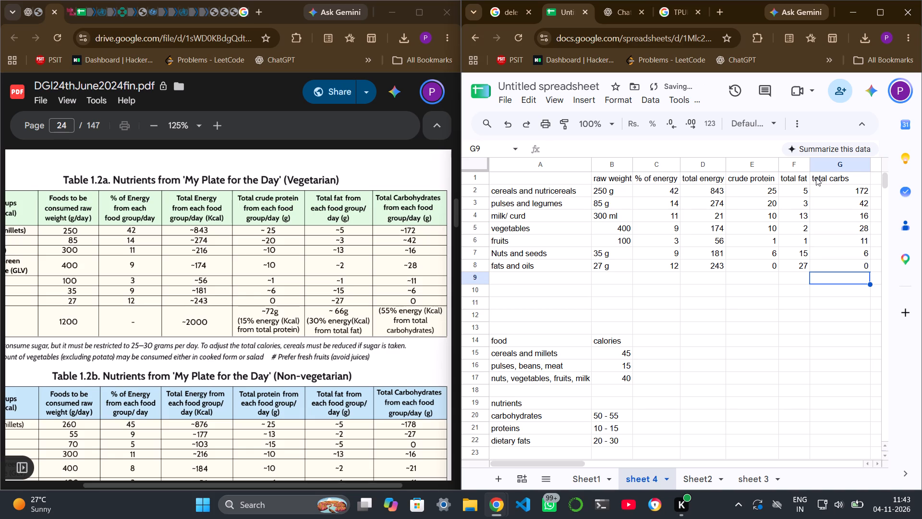
Narrow the total carbs column so it fits its header closely.
{"action": "left_click_drag", "start_coordinate": [870, 167], "coordinate": [858, 167]}
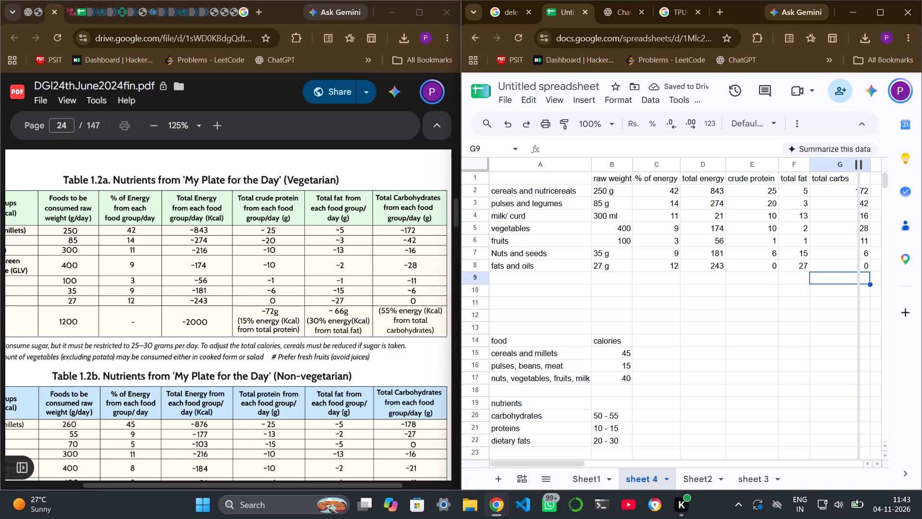
{"action": "left_click_drag", "start_coordinate": [858, 167], "coordinate": [849, 167]}
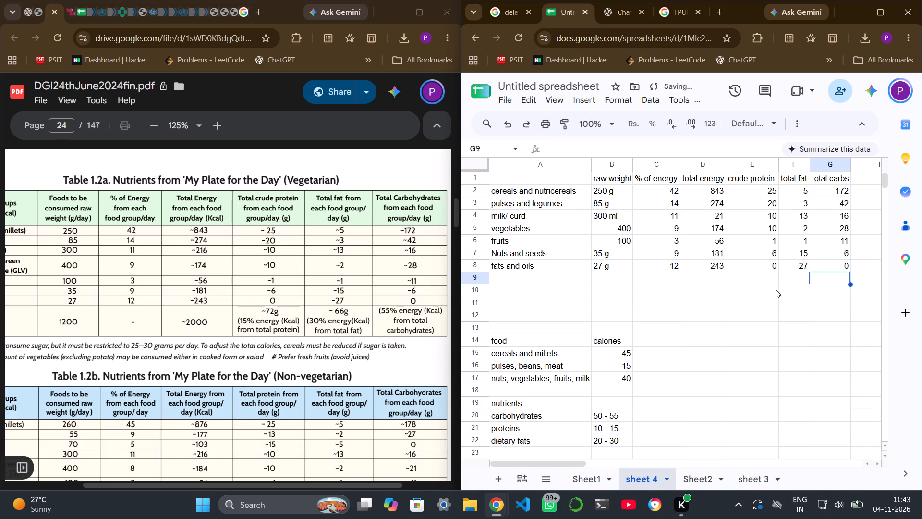
Examine Table 1.2b, the non-vegetarian 'My Plate for the Day' nutrients, in the guidelines PDF, including its food group names.
{"action": "scroll", "coordinate": [395, 364], "scroll_direction": "down", "scroll_amount": 1}
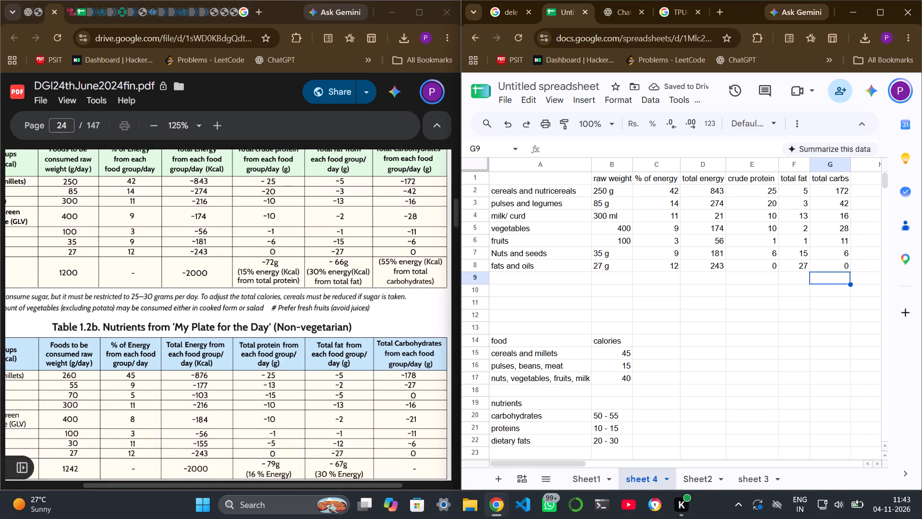
{"action": "scroll", "coordinate": [395, 364], "scroll_direction": "down", "scroll_amount": 4}
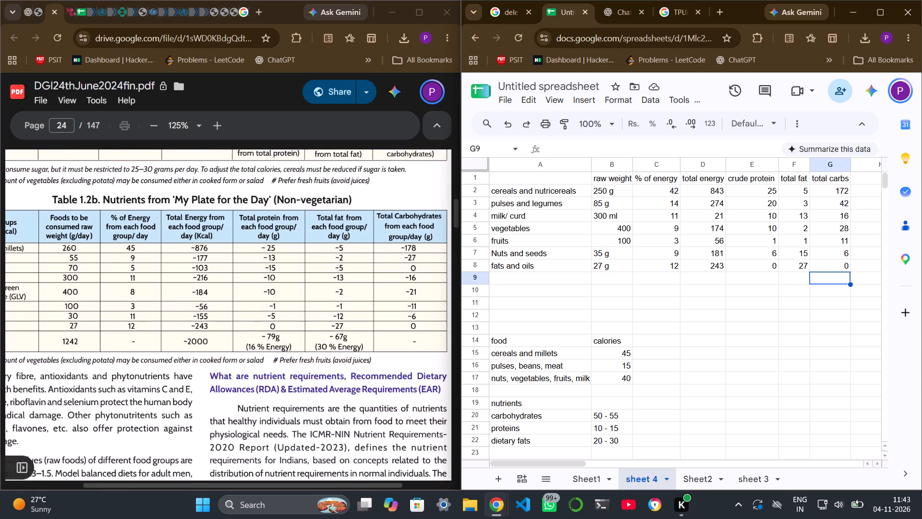
{"action": "scroll", "coordinate": [395, 364], "scroll_direction": "down", "scroll_amount": 1}
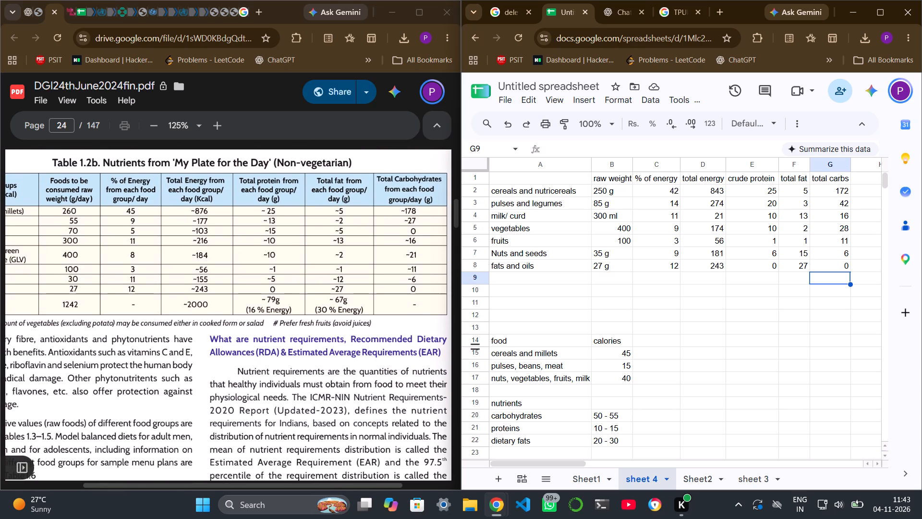
{"action": "scroll", "coordinate": [301, 294], "scroll_direction": "right", "scroll_amount": 1}
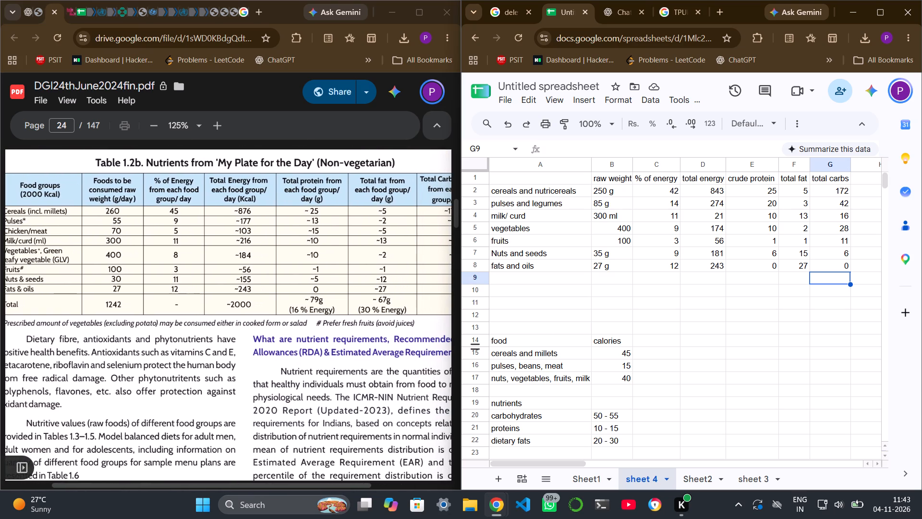
{"action": "scroll", "coordinate": [301, 294], "scroll_direction": "right", "scroll_amount": 3}
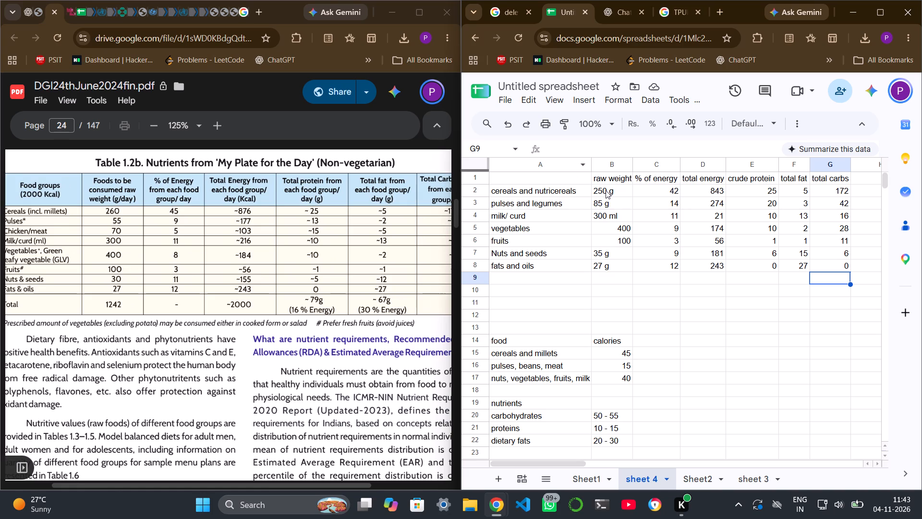
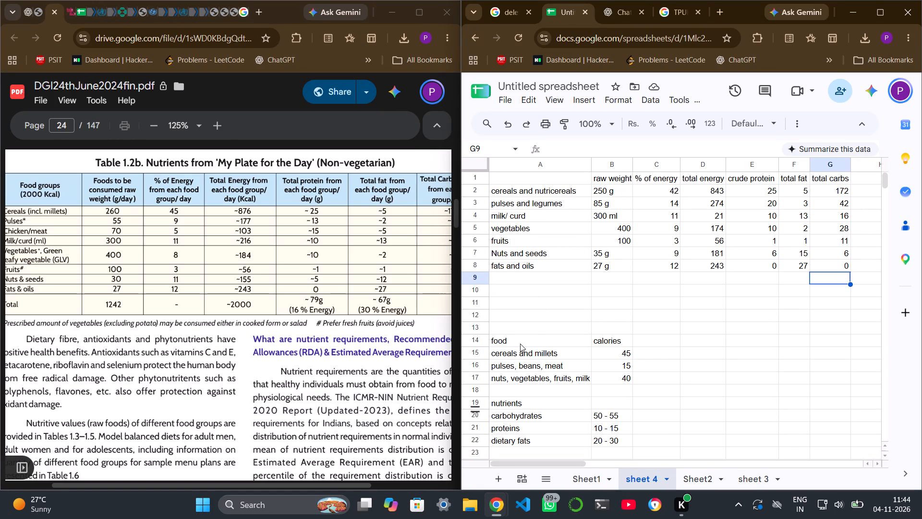
Remove the g and ml units from the raw weight column, leaving plain numbers 250, 85, 300, 35 and 27.
{"action": "double_click", "coordinate": [618, 191]}
{"action": "key", "text": "BackSpace"}
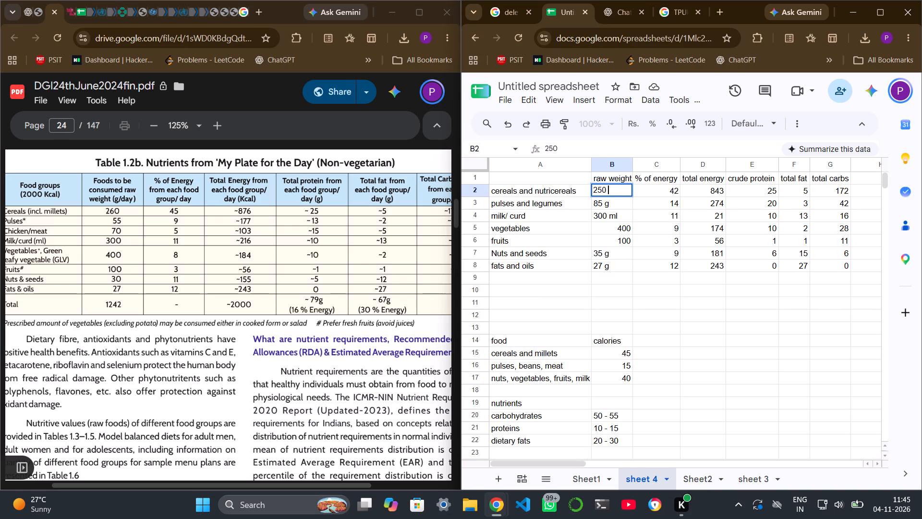
{"action": "key", "text": "Return"}
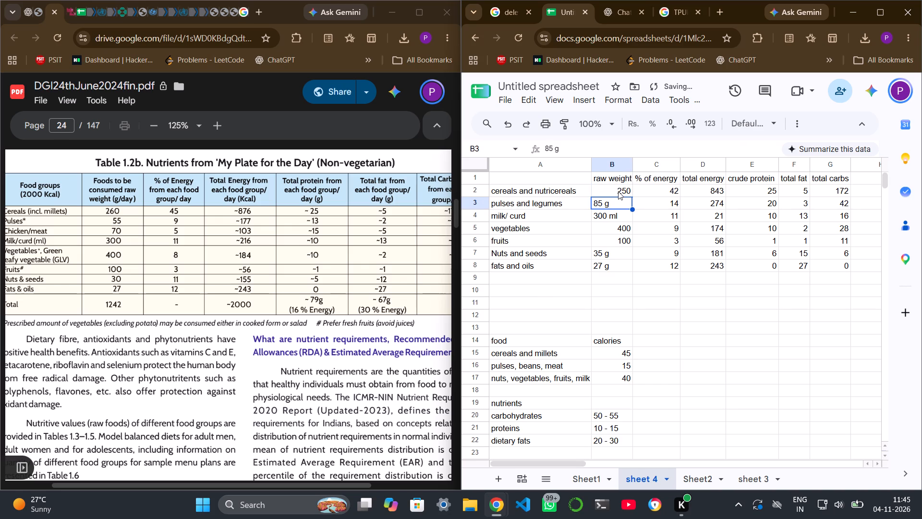
{"action": "double_click", "coordinate": [621, 204]}
{"action": "key", "text": "BackSpace"}
{"action": "key", "text": "BackSpace"}
{"action": "key", "text": "Return"}
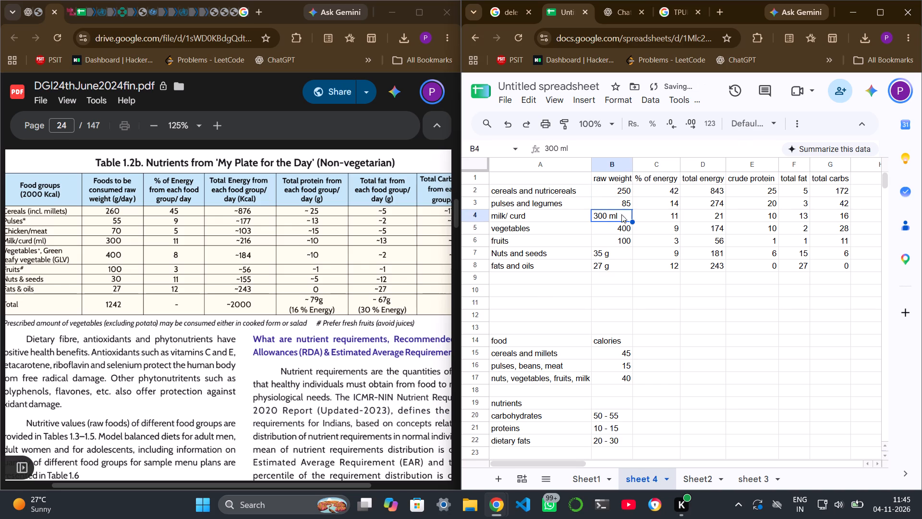
{"action": "double_click", "coordinate": [620, 217]}
{"action": "key", "text": "BackSpace"}
{"action": "key", "text": "BackSpace"}
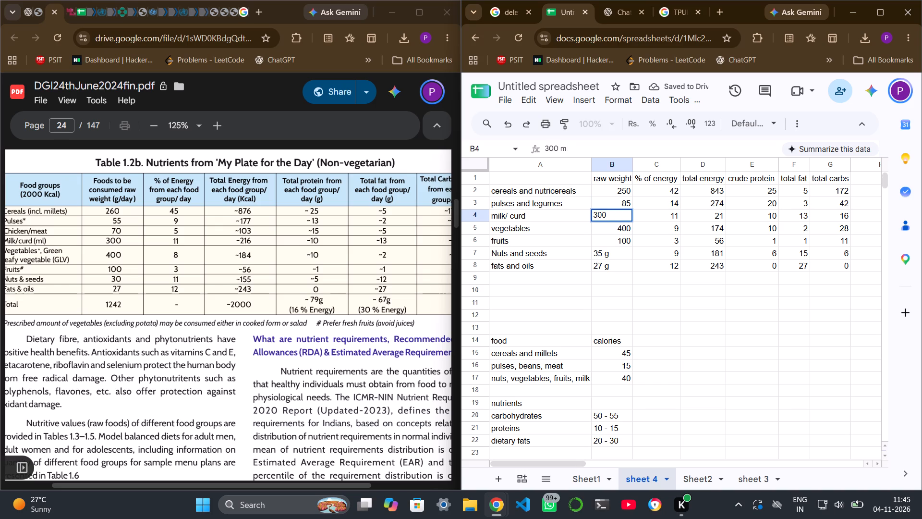
{"action": "key", "text": "Return"}
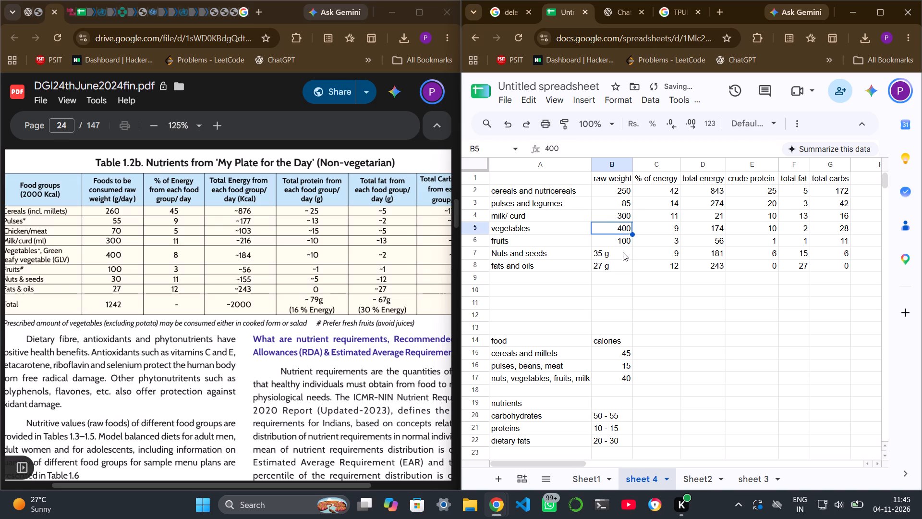
{"action": "double_click", "coordinate": [622, 252]}
{"action": "key", "text": "BackSpace"}
{"action": "key", "text": "Return"}
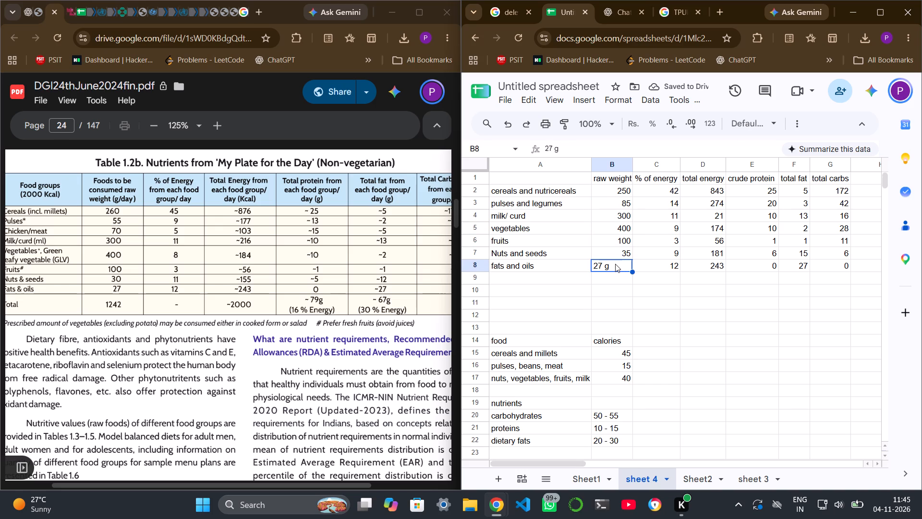
{"action": "double_click", "coordinate": [615, 264]}
{"action": "key", "text": "BackSpace"}
{"action": "key", "text": "Return"}
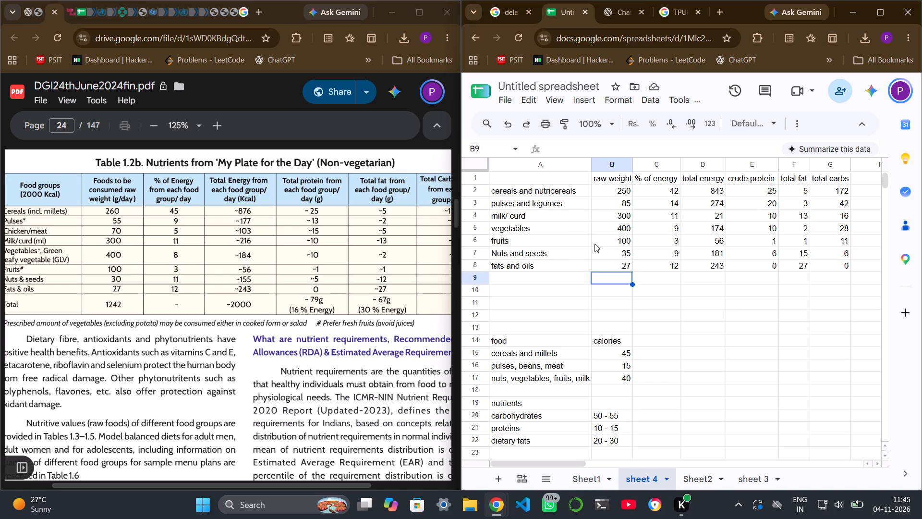
Move the food calories and nutrients block from A14:B22 to start at cell I1, beside the plate table.
{"action": "left_click", "coordinate": [532, 291]}
{"action": "scroll", "coordinate": [515, 345], "scroll_direction": "down", "scroll_amount": 1}
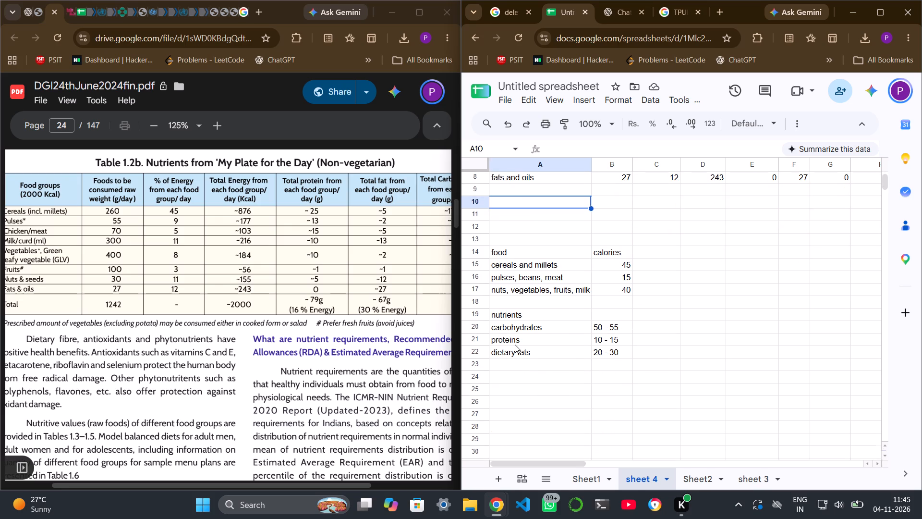
{"action": "scroll", "coordinate": [515, 345], "scroll_direction": "down", "scroll_amount": 2}
{"action": "left_click_drag", "start_coordinate": [499, 252], "coordinate": [619, 355]}
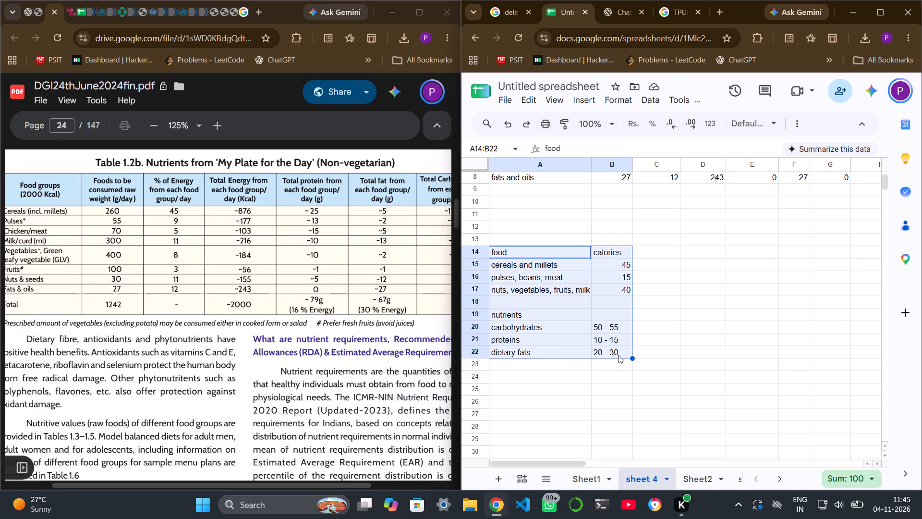
{"action": "key", "text": "ctrl+x"}
{"action": "scroll", "coordinate": [770, 297], "scroll_direction": "left", "scroll_amount": 5}
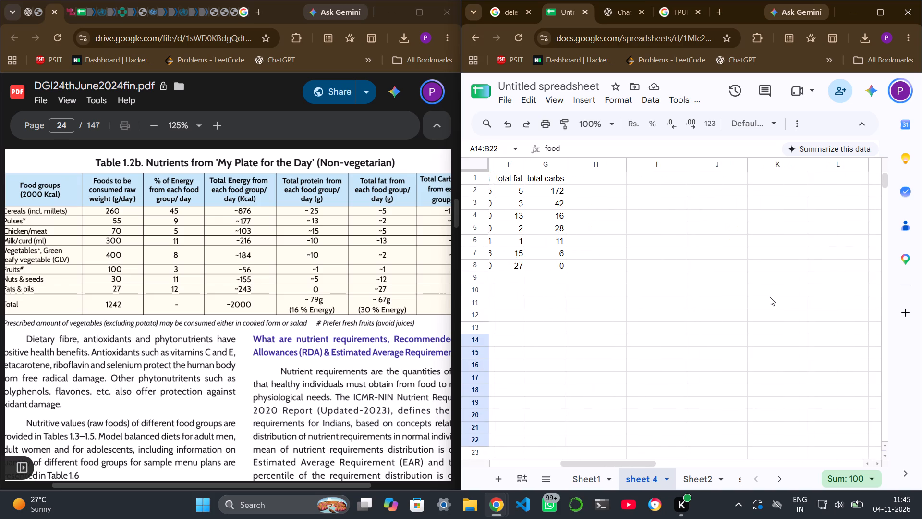
{"action": "left_click", "coordinate": [654, 181]}
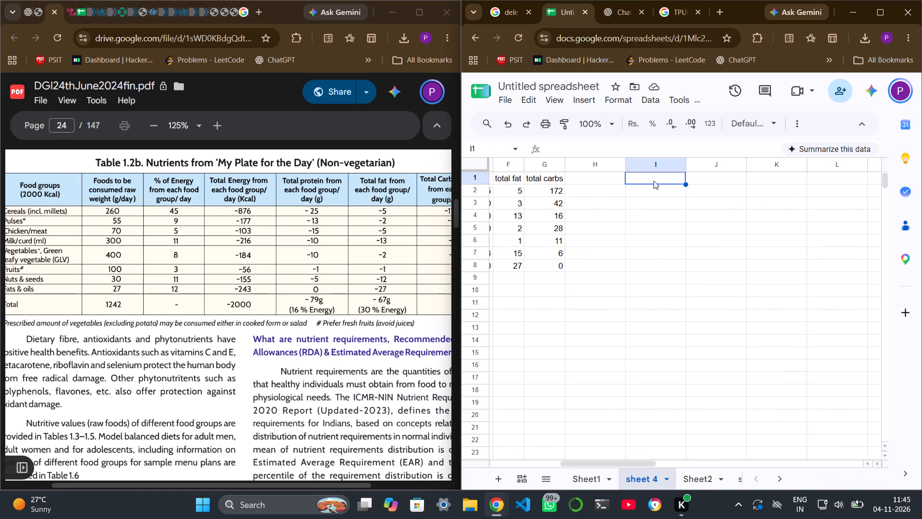
{"action": "key", "text": "ctrl+v"}
{"action": "left_click", "coordinate": [679, 371]}
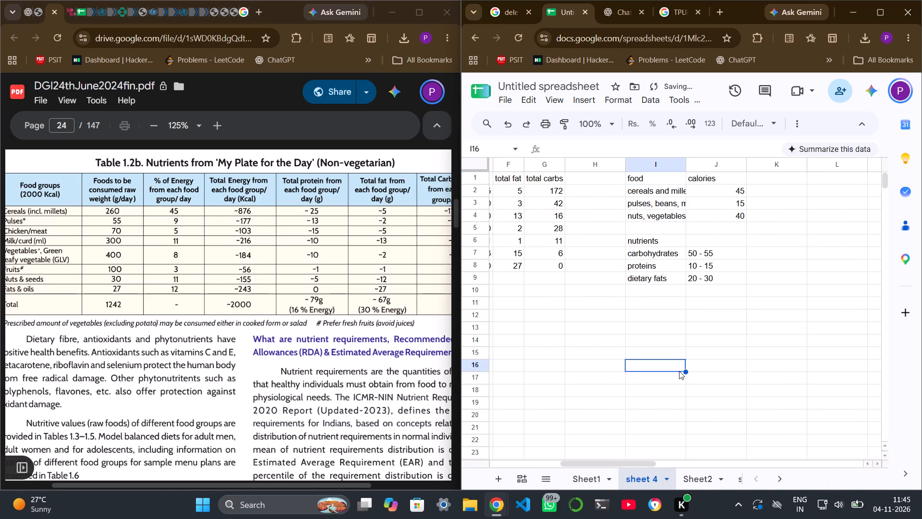
Widen column I so the moved food names, including "nuts, vegetables, fruits, milk", fit fully.
{"action": "left_click_drag", "start_coordinate": [689, 166], "coordinate": [698, 166]}
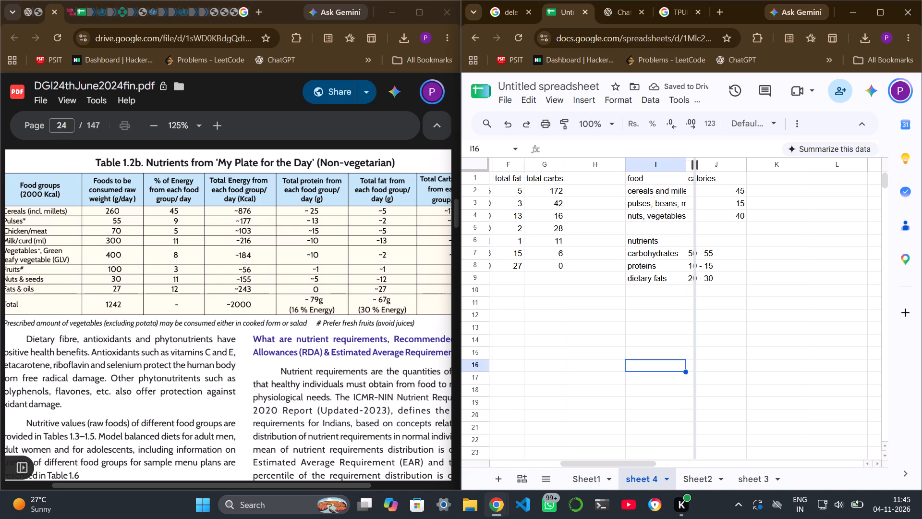
{"action": "left_click_drag", "start_coordinate": [698, 166], "coordinate": [703, 167]}
{"action": "left_click_drag", "start_coordinate": [703, 167], "coordinate": [717, 168]}
{"action": "left_click_drag", "start_coordinate": [717, 168], "coordinate": [737, 166]}
{"action": "left_click_drag", "start_coordinate": [737, 166], "coordinate": [732, 166]}
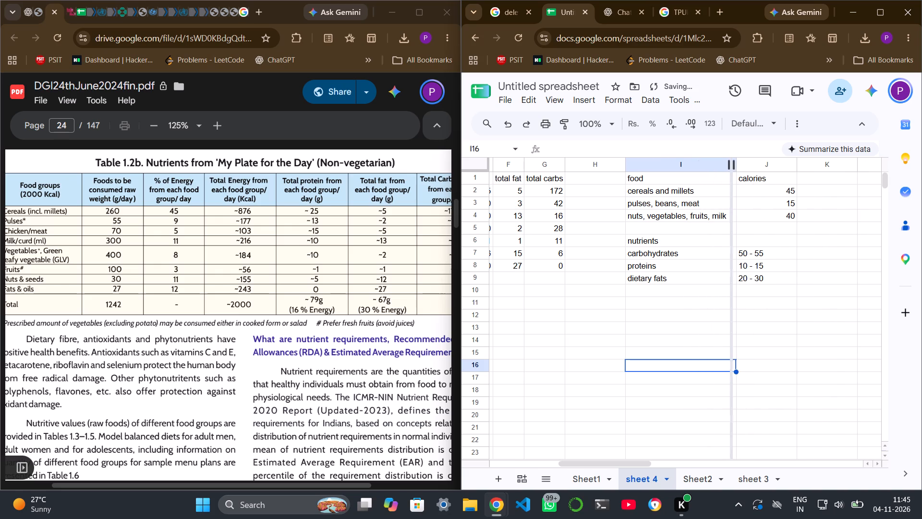
{"action": "left_click_drag", "start_coordinate": [732, 166], "coordinate": [730, 166]}
Narrow column J so it fits the calories header and values more closely.
{"action": "scroll", "coordinate": [601, 279], "scroll_direction": "right", "scroll_amount": 9}
{"action": "scroll", "coordinate": [601, 279], "scroll_direction": "left", "scroll_amount": 7}
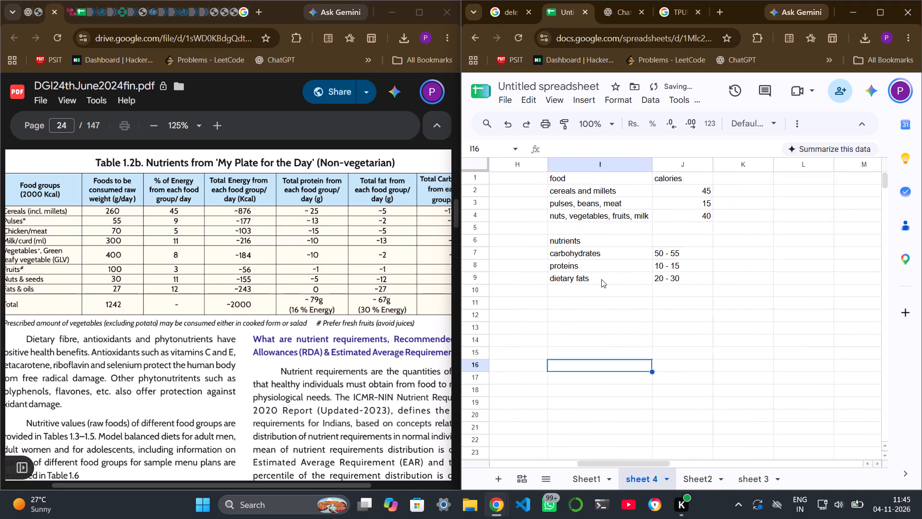
{"action": "scroll", "coordinate": [601, 279], "scroll_direction": "right", "scroll_amount": 1}
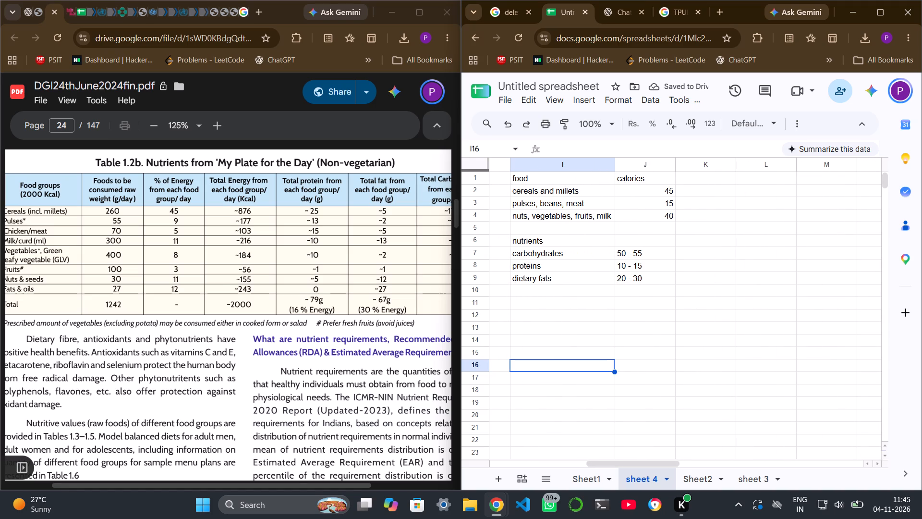
{"action": "left_click_drag", "start_coordinate": [678, 166], "coordinate": [652, 165]}
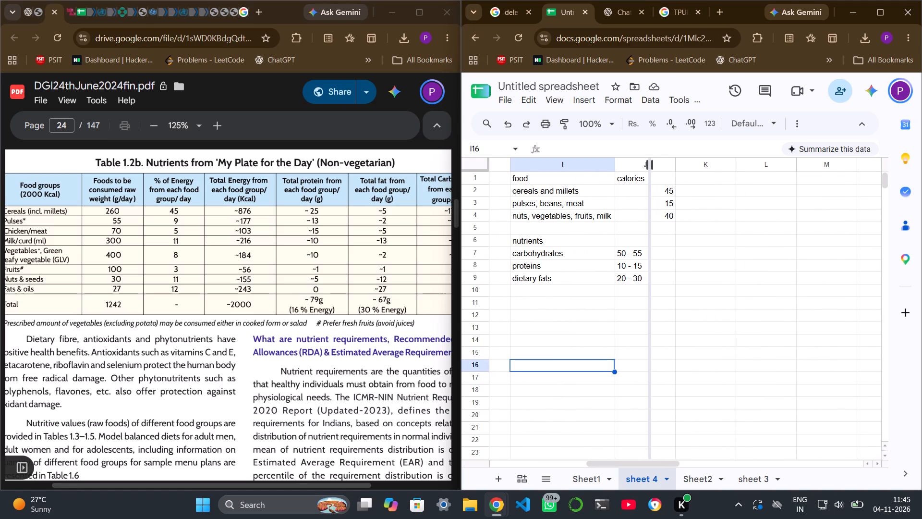
{"action": "left_click_drag", "start_coordinate": [652, 165], "coordinate": [652, 165]}
Add the heading "for non vegetarians" in cell B10, below the vegetarian table.
{"action": "scroll", "coordinate": [559, 310], "scroll_direction": "right", "scroll_amount": 5}
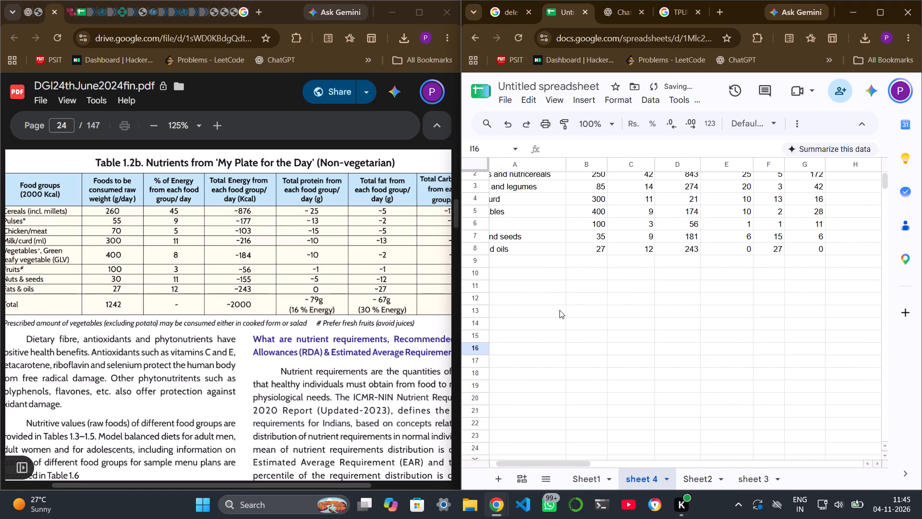
{"action": "left_click", "coordinate": [542, 276]}
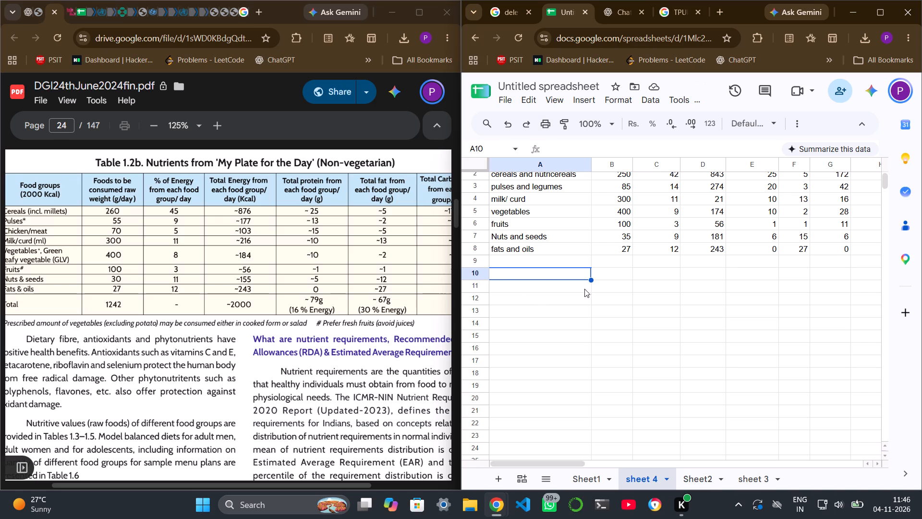
{"action": "left_click", "coordinate": [608, 271]}
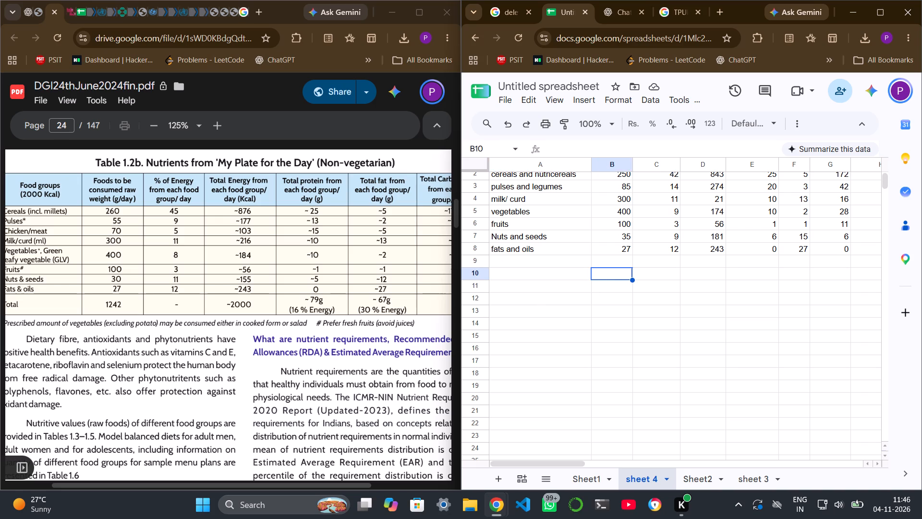
{"action": "type", "text": "for no ="}
{"action": "key", "text": "BackSpace"}
{"action": "key", "text": "BackSpace"}
{"action": "type", "text": "n vege"}
{"action": "key", "text": "BackSpace"}
{"action": "type", "text": "etarians"}
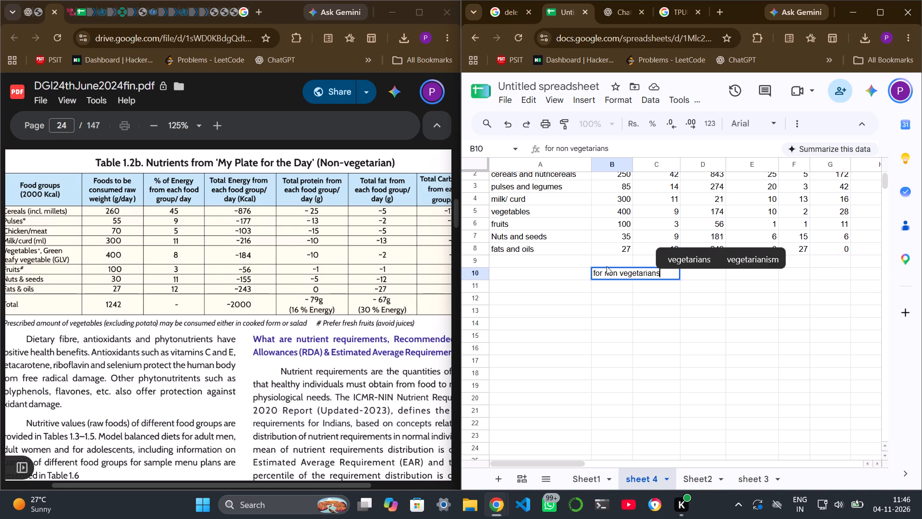
{"action": "key", "text": "Return"}
Copy the whole vegetarian table A1:G8 to A11, under the non-vegetarian heading.
{"action": "scroll", "coordinate": [543, 216], "scroll_direction": "up", "scroll_amount": 1}
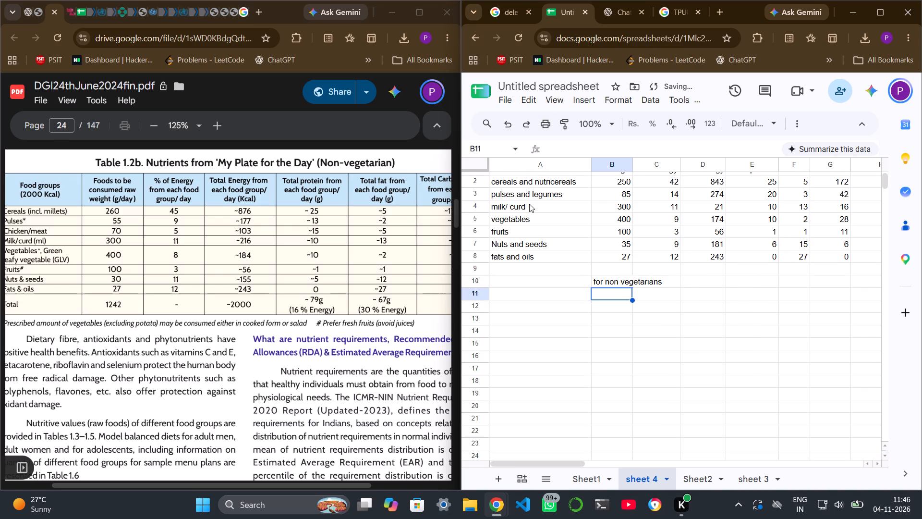
{"action": "left_click_drag", "start_coordinate": [512, 180], "coordinate": [527, 185]}
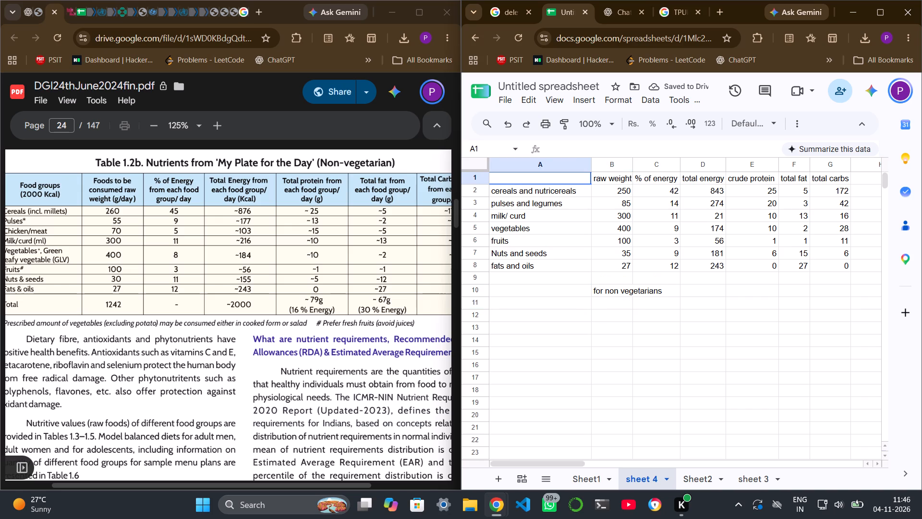
{"action": "left_click_drag", "start_coordinate": [527, 185], "coordinate": [826, 271]}
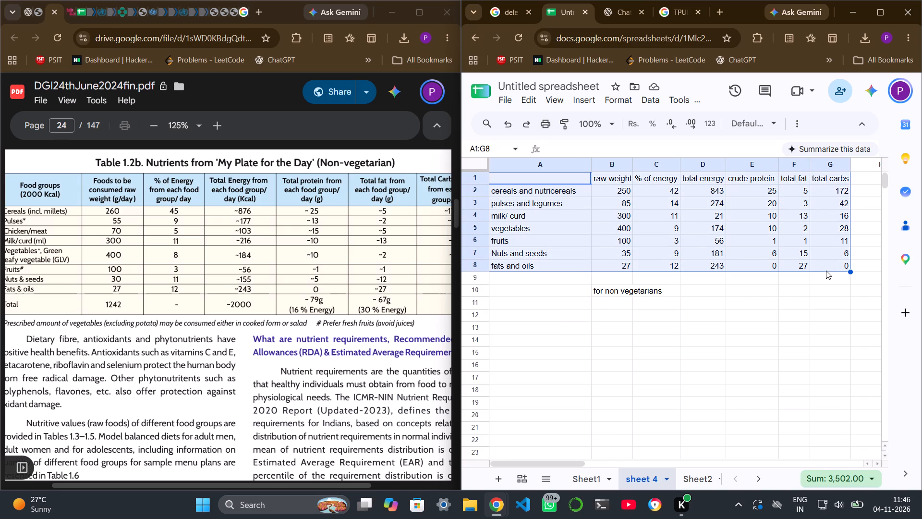
{"action": "key", "text": "ctrl+c"}
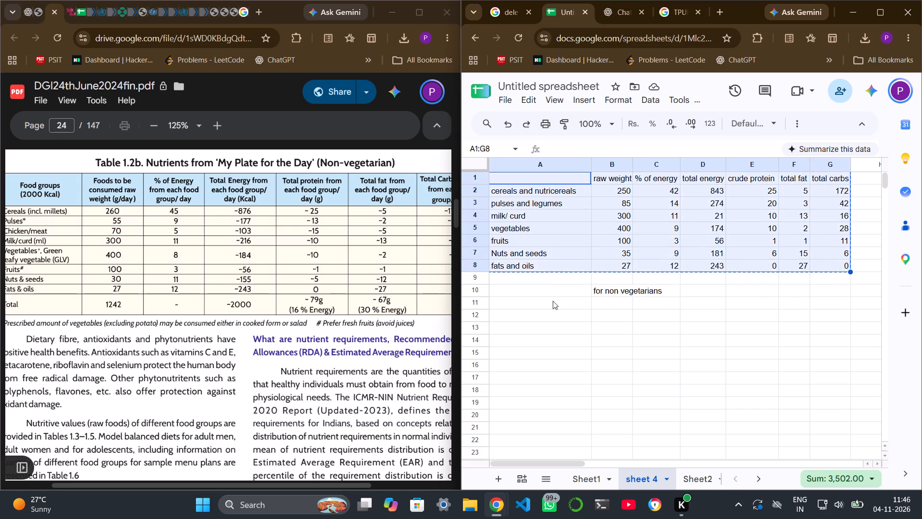
{"action": "left_click", "coordinate": [554, 301]}
{"action": "key", "text": "ctrl+v"}
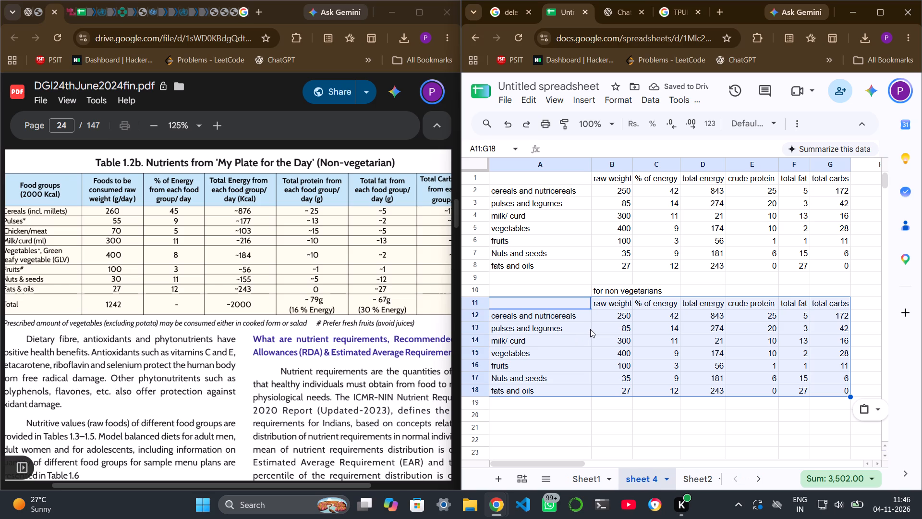
Set the non-vegetarian raw weights to 260 for cereals and nutricereals and 55 for pulses and legumes.
{"action": "double_click", "coordinate": [619, 312]}
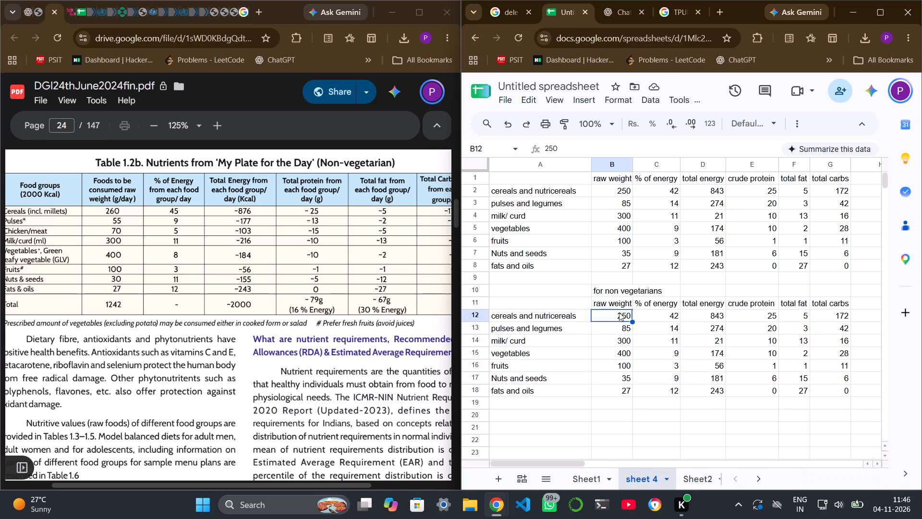
{"action": "key", "text": "BackSpace"}
{"action": "key", "text": "BackSpace"}
{"action": "type", "text": "60"}
{"action": "key", "text": "Return"}
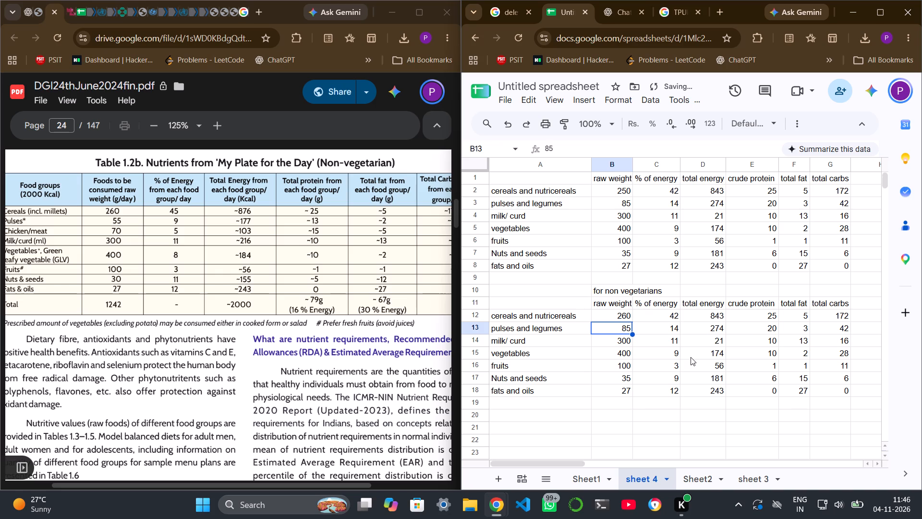
{"action": "type", "text": "55"}
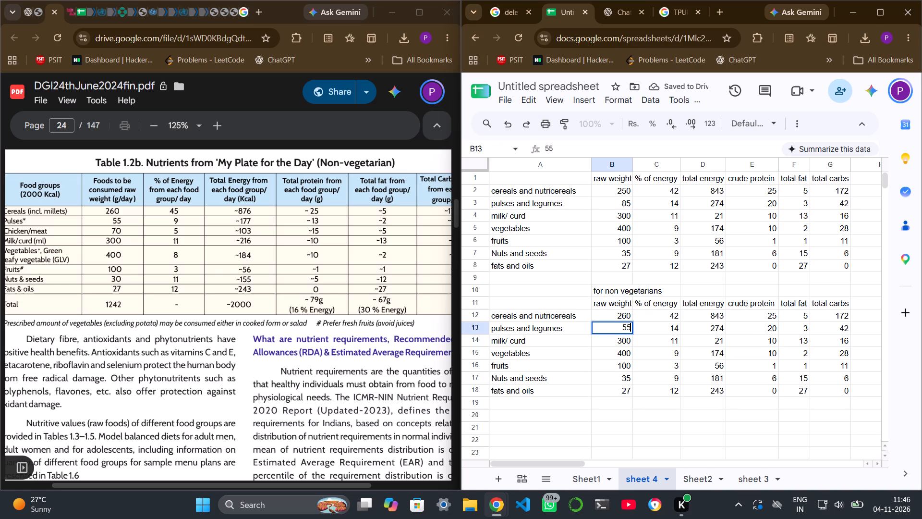
{"action": "key", "text": "Return"}
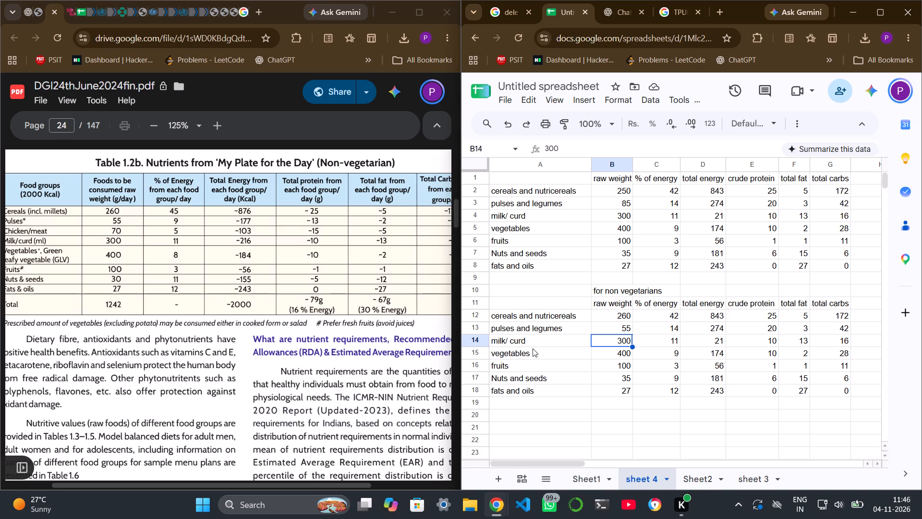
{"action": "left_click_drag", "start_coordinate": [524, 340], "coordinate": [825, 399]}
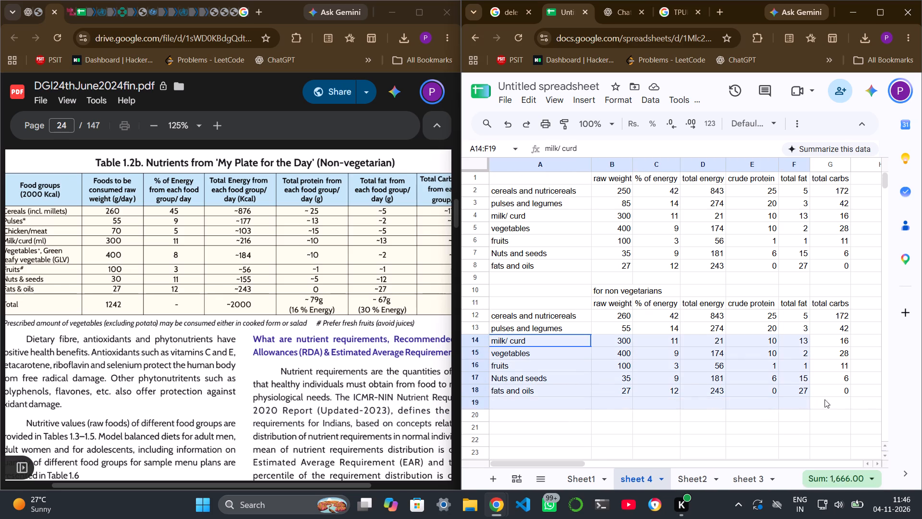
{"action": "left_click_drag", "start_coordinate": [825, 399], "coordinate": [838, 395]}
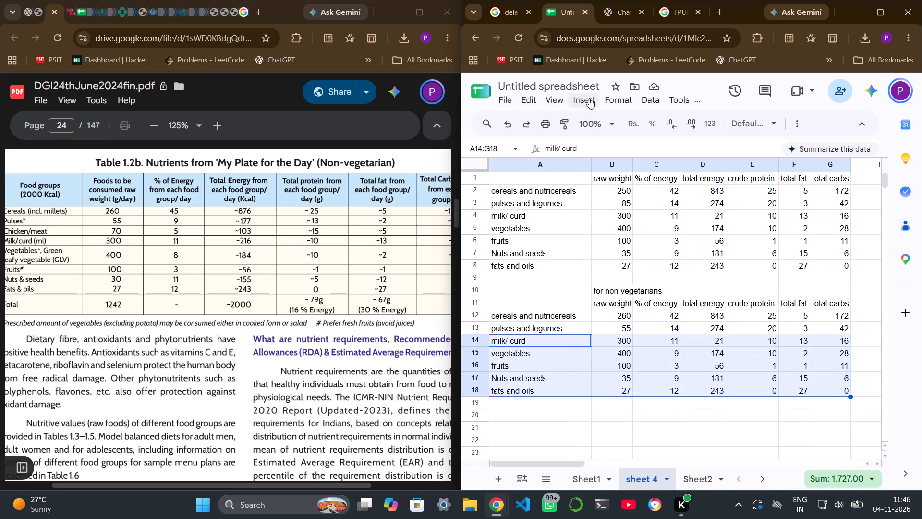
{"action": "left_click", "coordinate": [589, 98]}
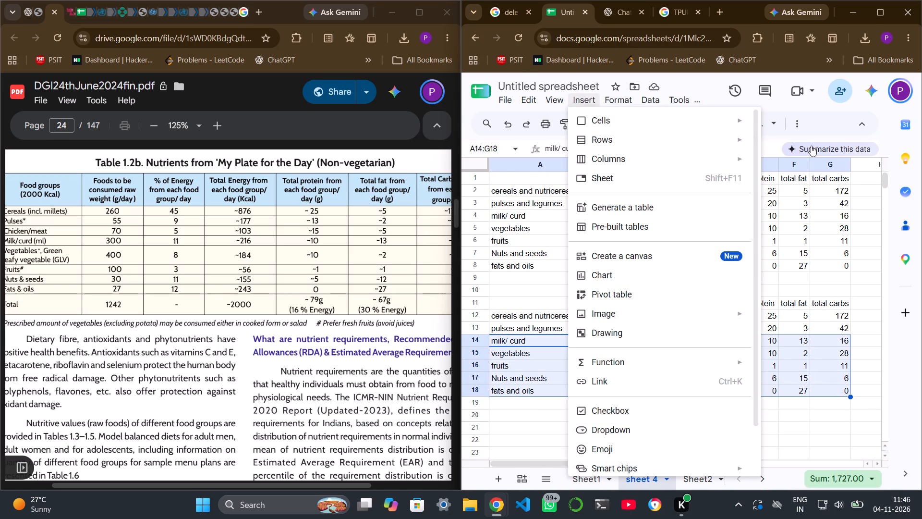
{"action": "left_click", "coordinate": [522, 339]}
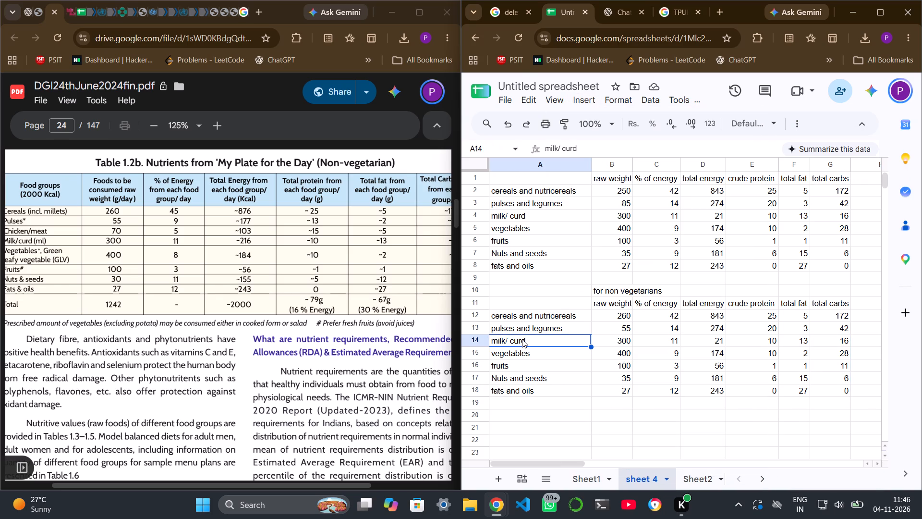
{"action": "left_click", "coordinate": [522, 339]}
Insert a row above milk/ curd in the non-vegetarian table and label it "chicken / meat" in column A.
{"action": "left_click", "coordinate": [479, 341]}
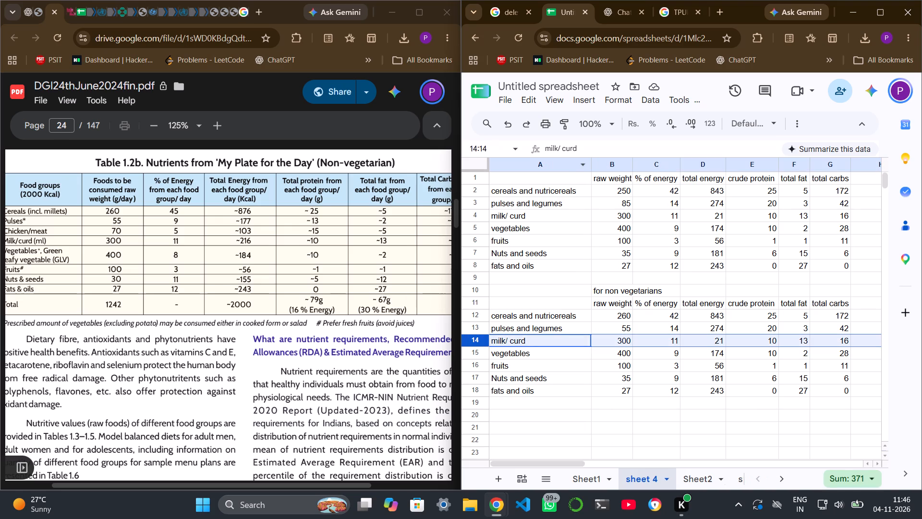
{"action": "left_click", "coordinate": [586, 99]}
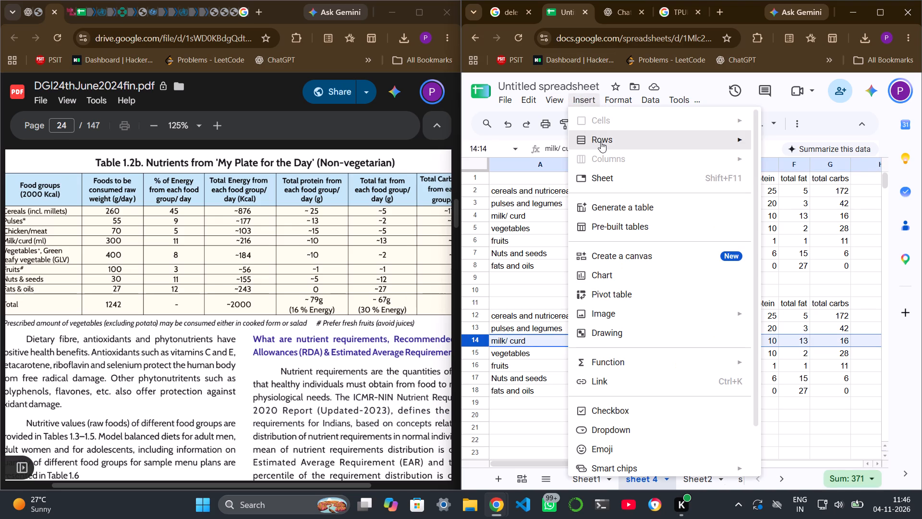
{"action": "left_click", "coordinate": [799, 152]}
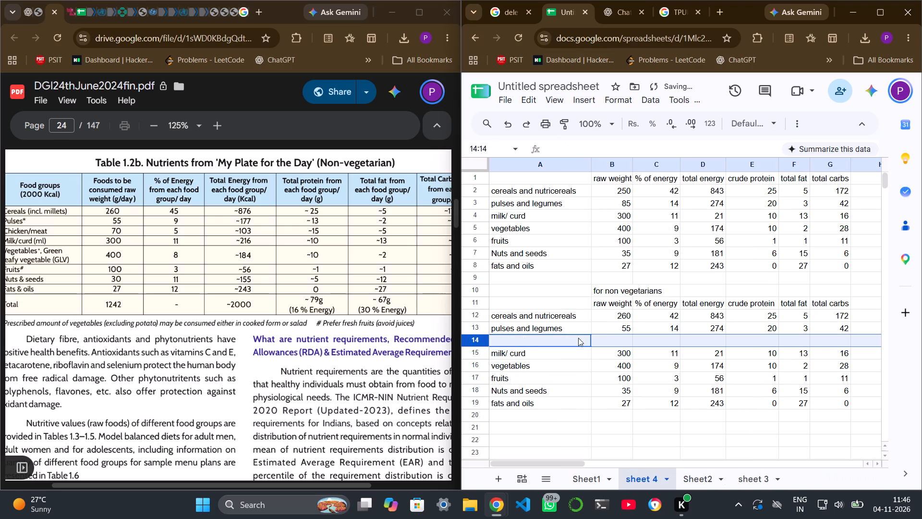
{"action": "left_click", "coordinate": [571, 341]}
{"action": "type", "text": "chick"}
{"action": "key", "text": "BackSpace"}
{"action": "type", "text": "ken / meat"}
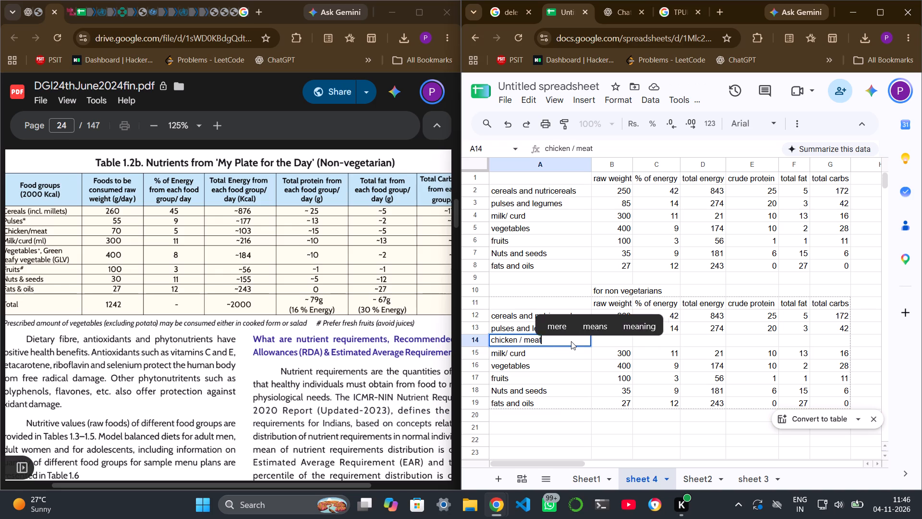
{"action": "key", "text": "Return"}
Set the non-vegetarian raw weights to 70 for chicken / meat and 30 for nuts and seeds.
{"action": "key", "text": "Up"}
{"action": "key", "text": "Right"}
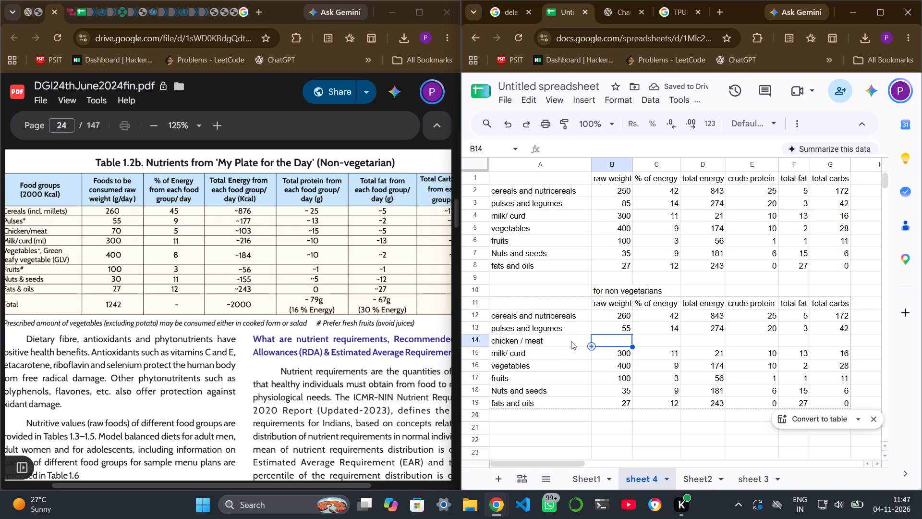
{"action": "type", "text": "300"}
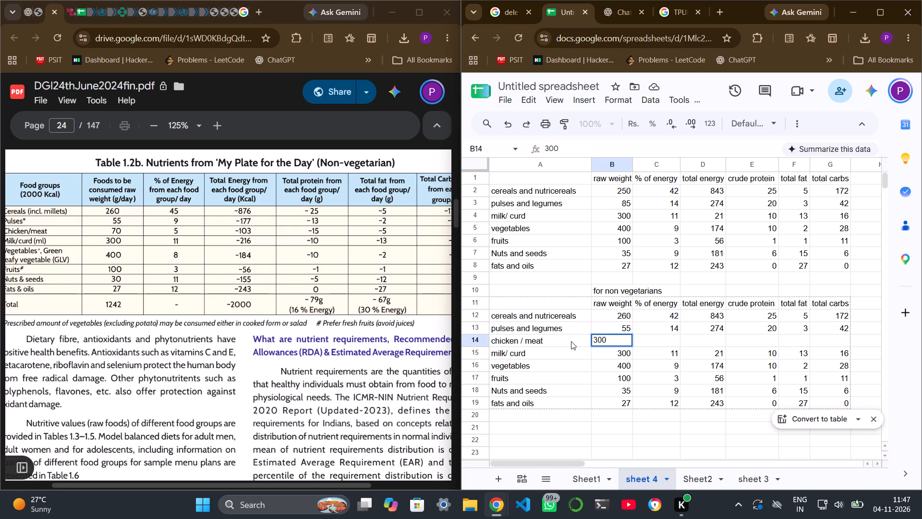
{"action": "key", "text": "Return"}
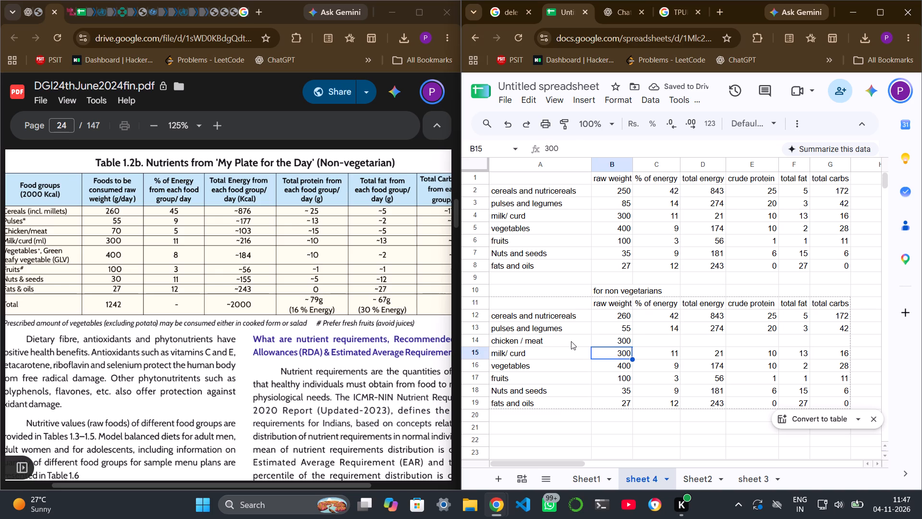
{"action": "key", "text": "Up"}
{"action": "type", "text": "70"}
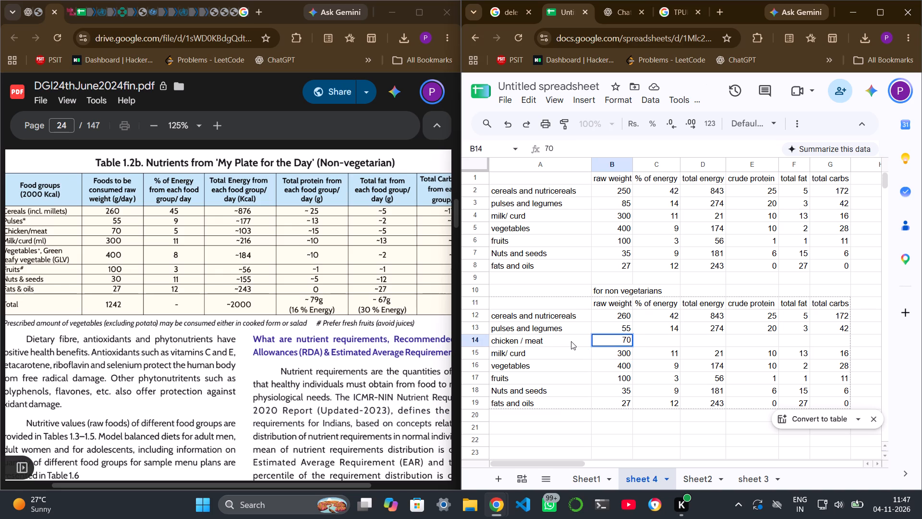
{"action": "key", "text": "Return"}
{"action": "key", "text": "Down"}
{"action": "key", "text": "Down"}
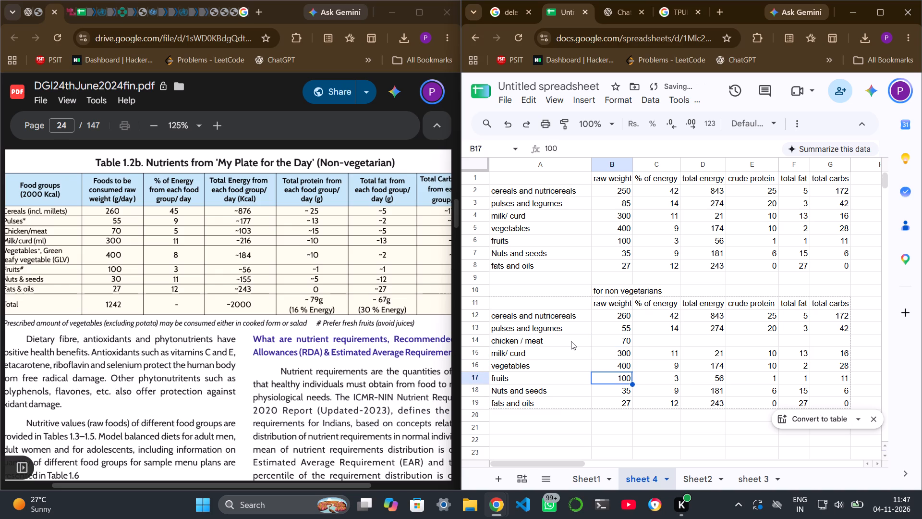
{"action": "key", "text": "Down"}
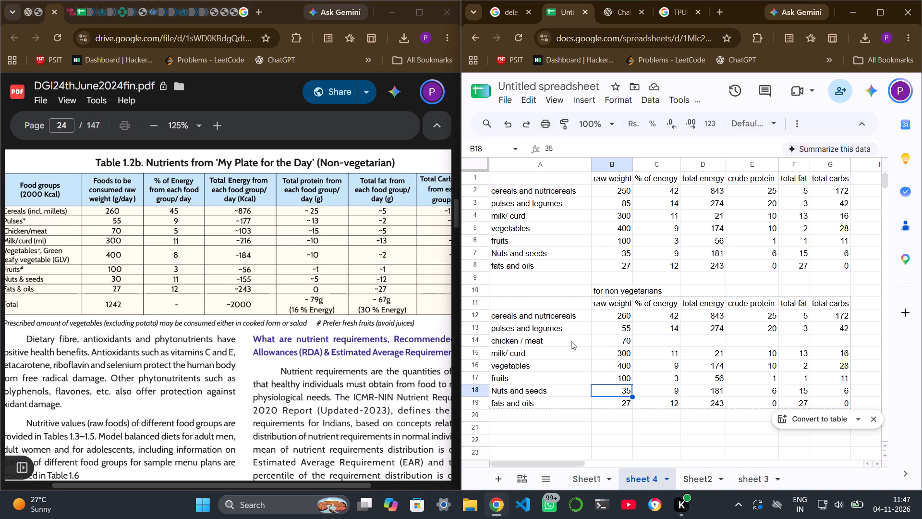
{"action": "type", "text": "30"}
{"action": "key", "text": "Return"}
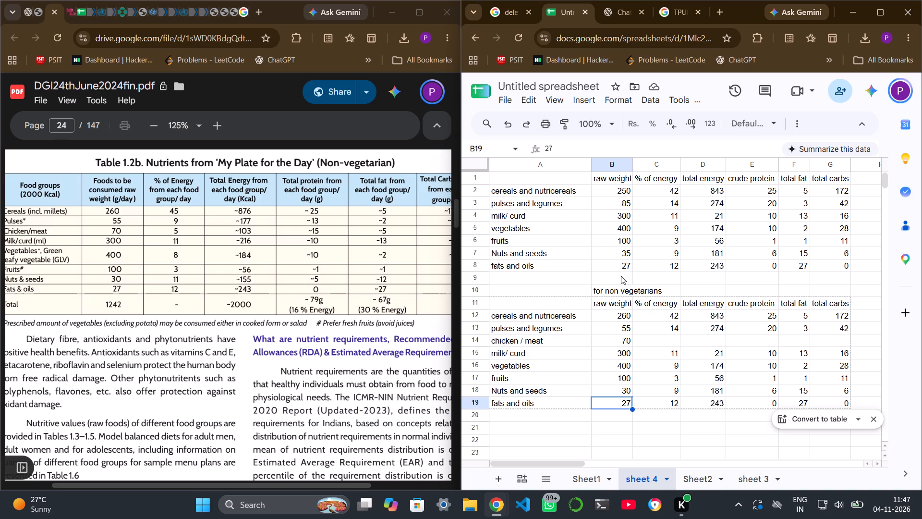
Set the non-vegetarian % of energy to 45 for cereals, 9 for pulses, 5 for chicken / meat, 8 for vegetables and 11 for nuts and seeds.
{"action": "left_click", "coordinate": [655, 316]}
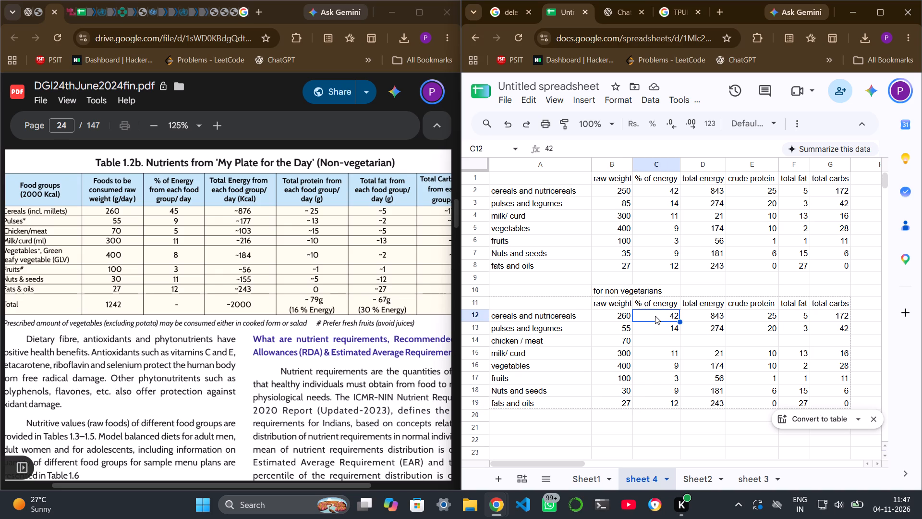
{"action": "type", "text": "45"}
{"action": "key", "text": "Return"}
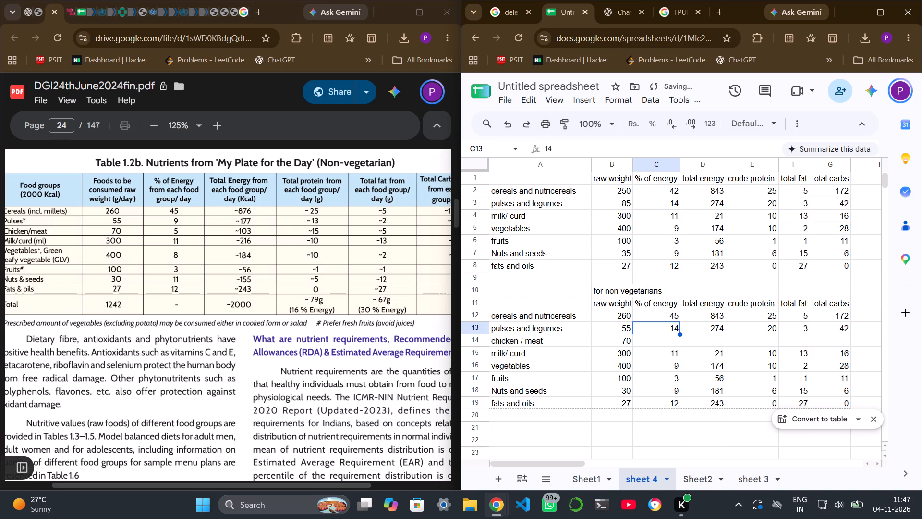
{"action": "key", "text": "9"}
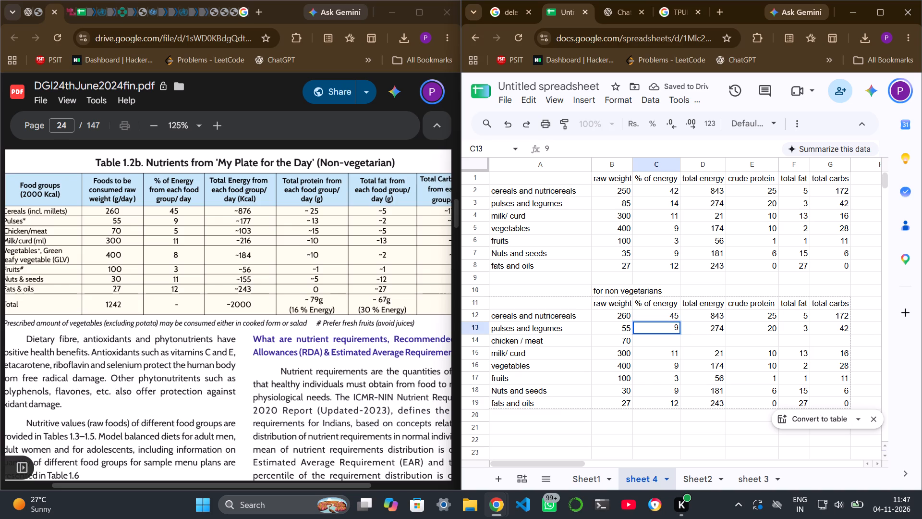
{"action": "key", "text": "Return"}
{"action": "key", "text": "5"}
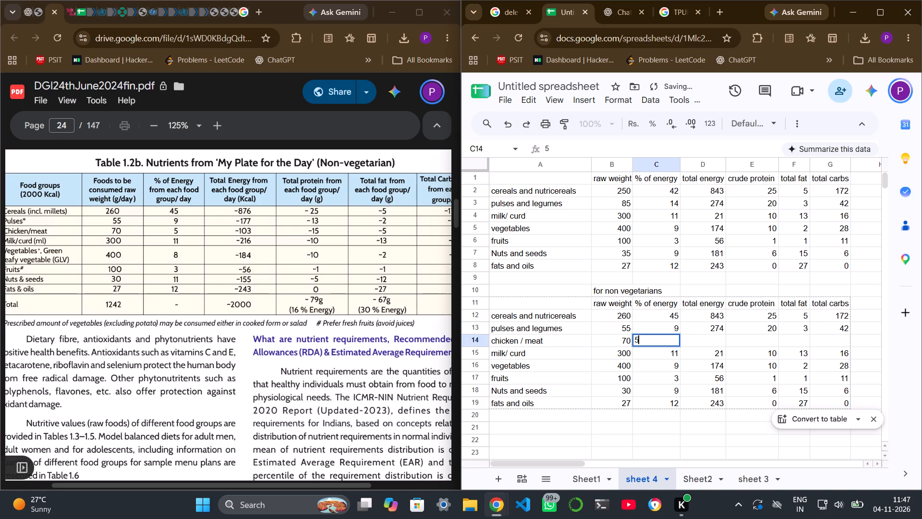
{"action": "key", "text": "Return"}
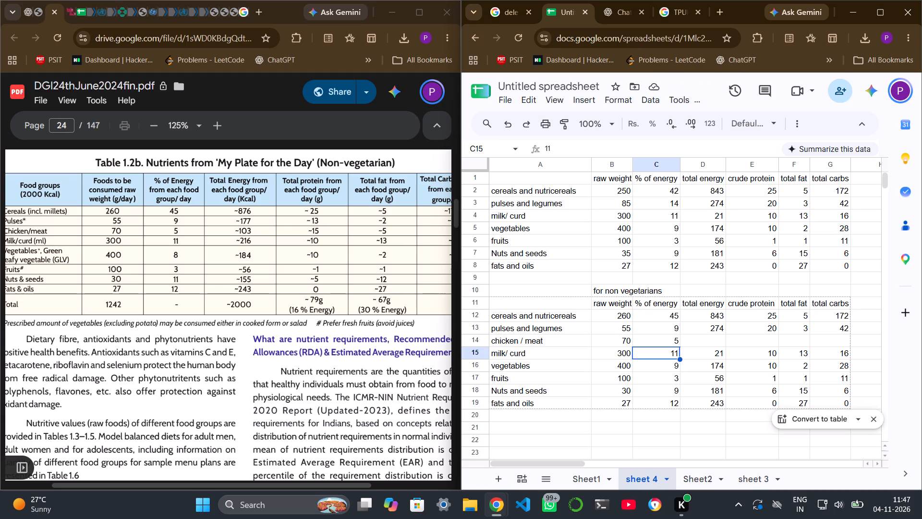
{"action": "key", "text": "Down"}
{"action": "key", "text": "8"}
{"action": "key", "text": "Return"}
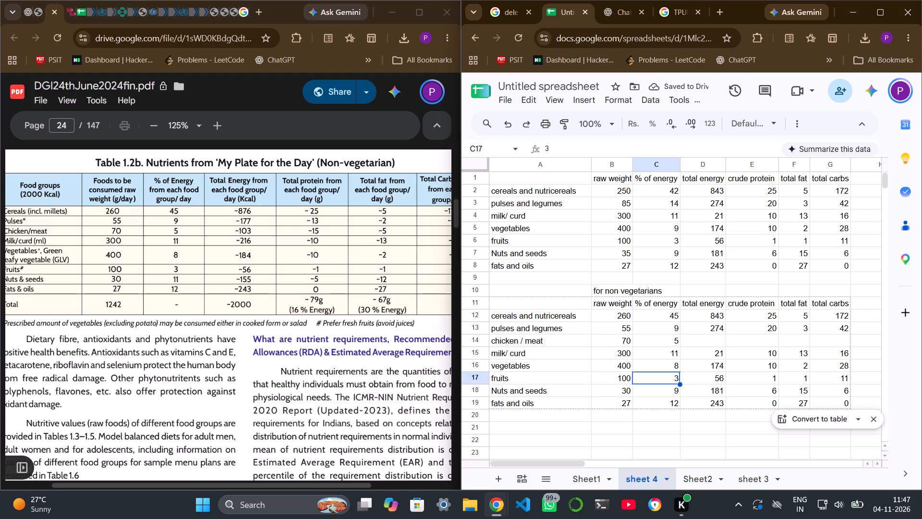
{"action": "key", "text": "Down"}
{"action": "type", "text": "11"}
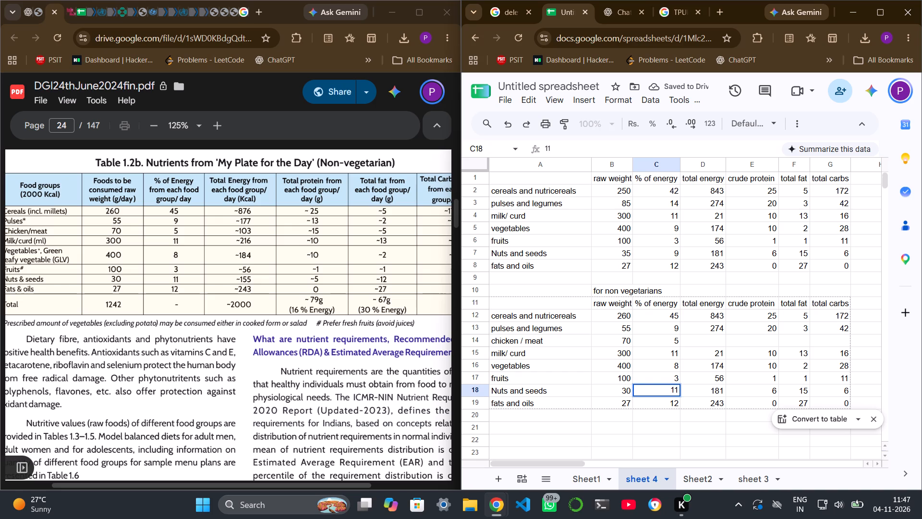
{"action": "key", "text": "Return"}
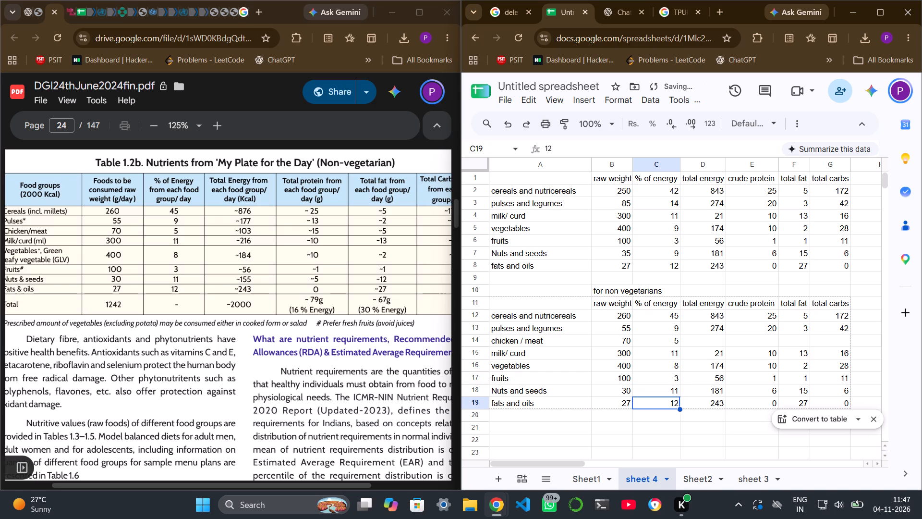
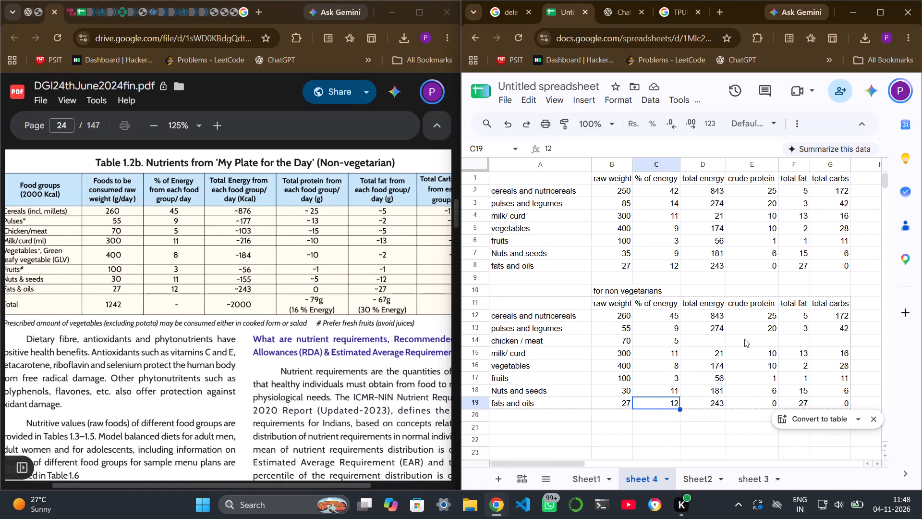
Set the non-vegetarian total energy to 876 for cereals and nutricereals and 177 for pulses and legumes.
{"action": "left_click", "coordinate": [711, 313]}
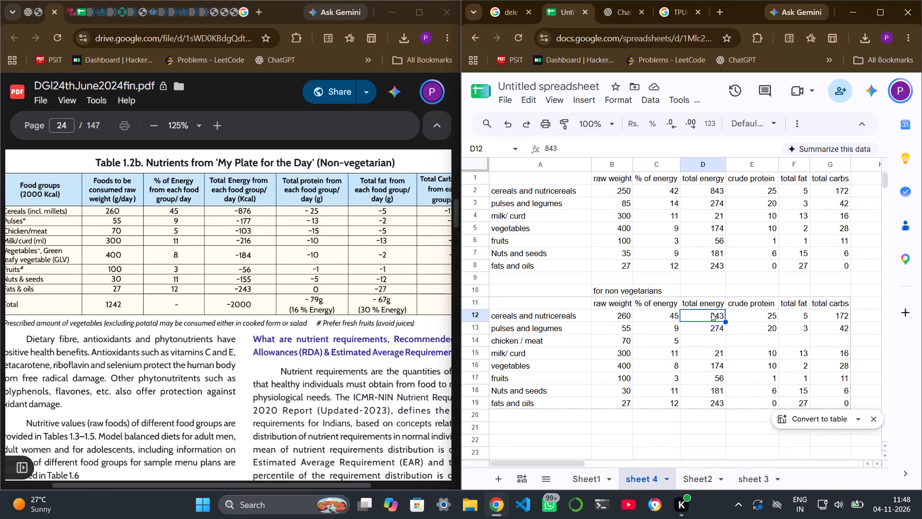
{"action": "type", "text": "876"}
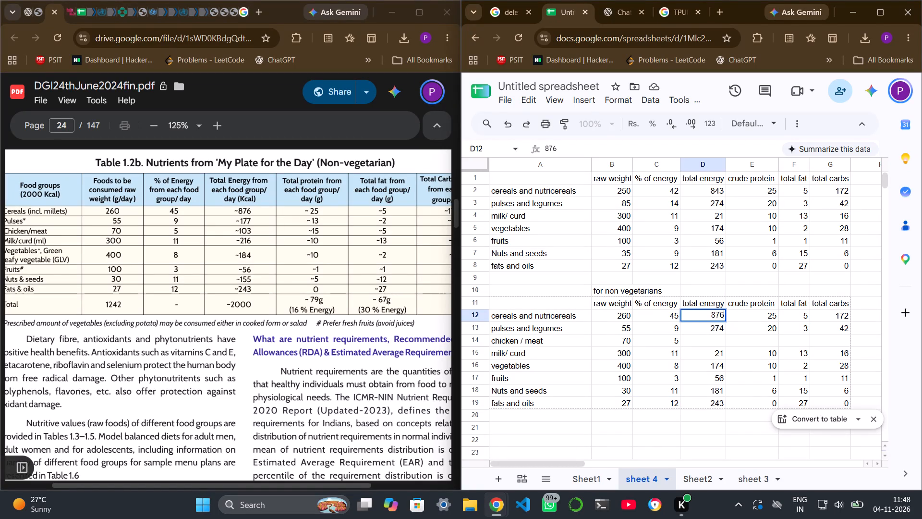
{"action": "key", "text": "Return"}
{"action": "type", "text": "11"}
{"action": "key", "text": "BackSpace"}
{"action": "type", "text": "77"}
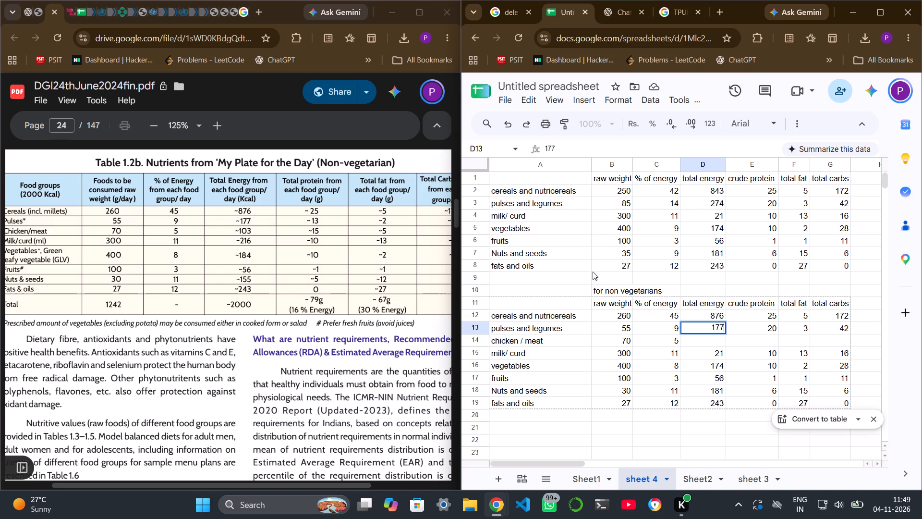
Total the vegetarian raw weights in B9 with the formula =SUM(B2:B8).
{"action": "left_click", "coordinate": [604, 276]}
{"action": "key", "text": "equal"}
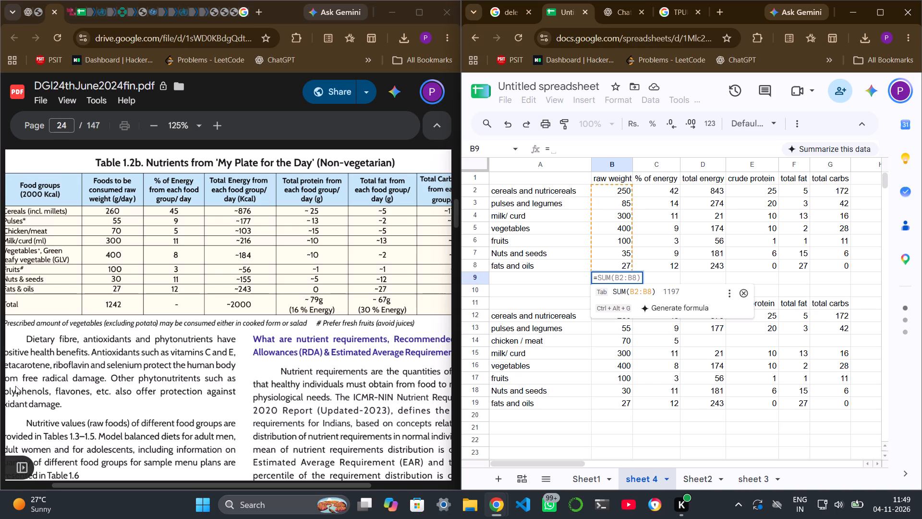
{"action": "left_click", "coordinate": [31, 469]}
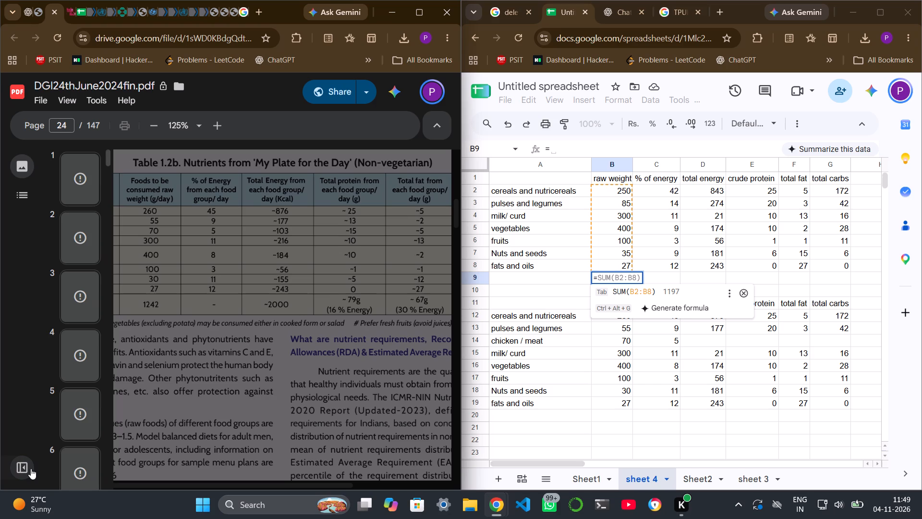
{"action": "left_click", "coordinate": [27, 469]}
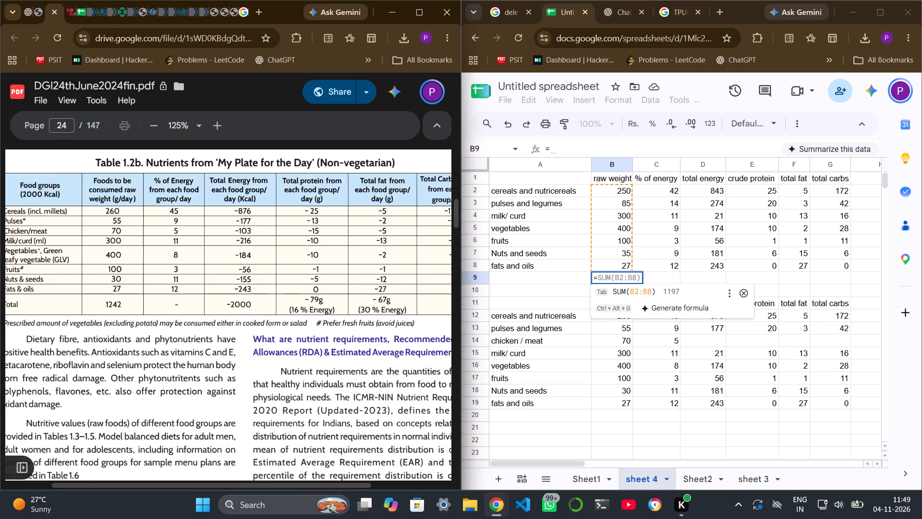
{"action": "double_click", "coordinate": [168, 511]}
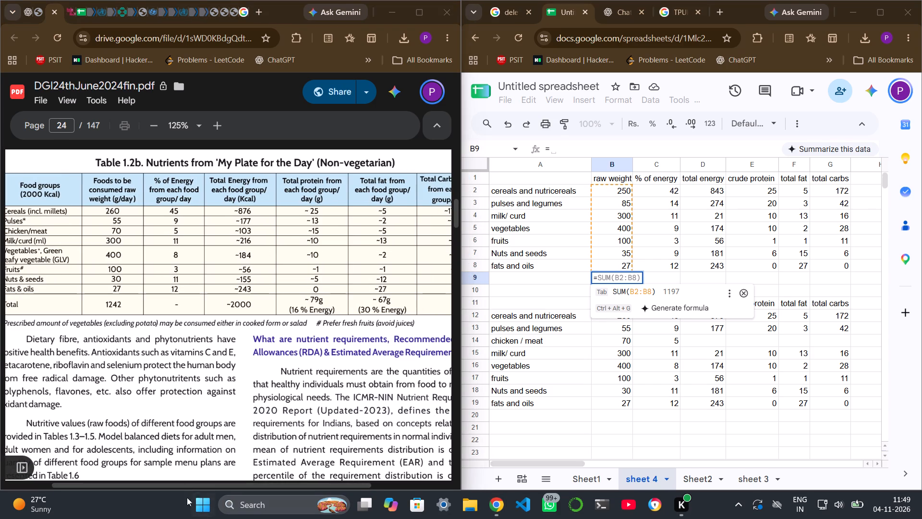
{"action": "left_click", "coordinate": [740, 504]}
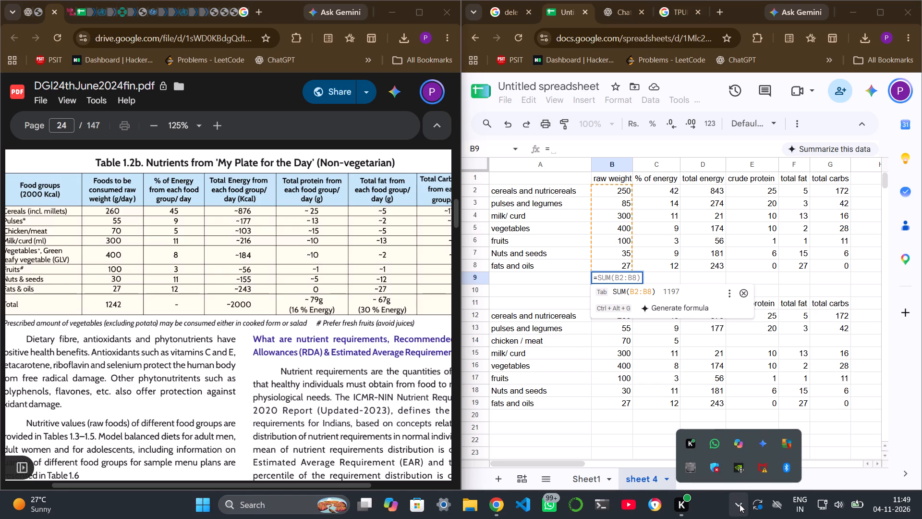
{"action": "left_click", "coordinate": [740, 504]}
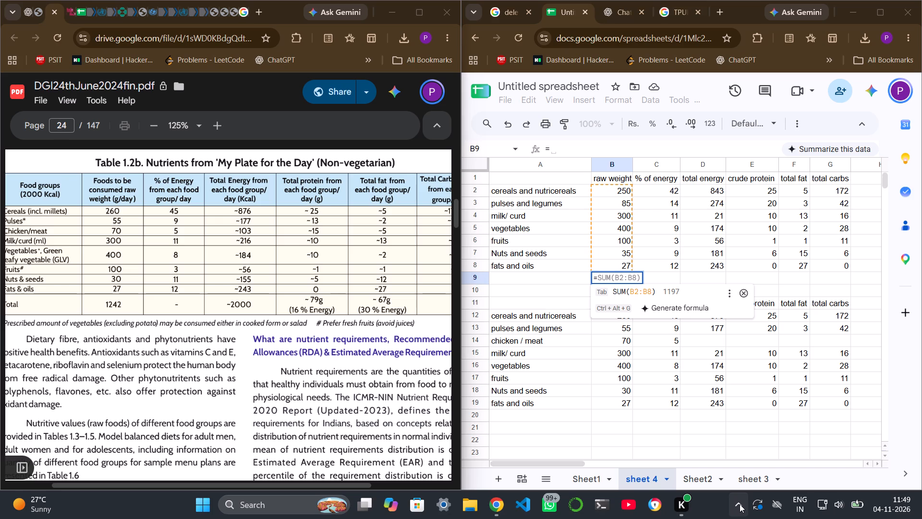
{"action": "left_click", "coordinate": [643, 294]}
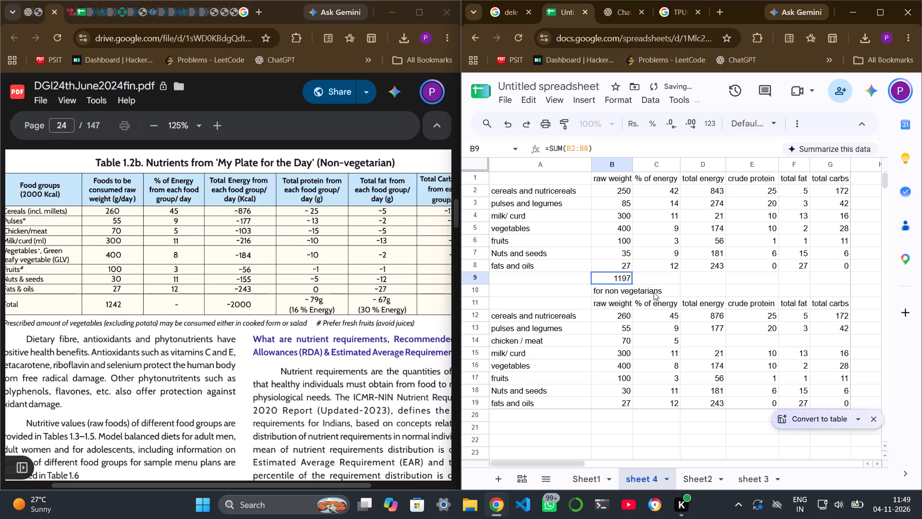
Insert a blank row above the "for non vegetarians" heading row.
{"action": "scroll", "coordinate": [248, 383], "scroll_direction": "up", "scroll_amount": 2}
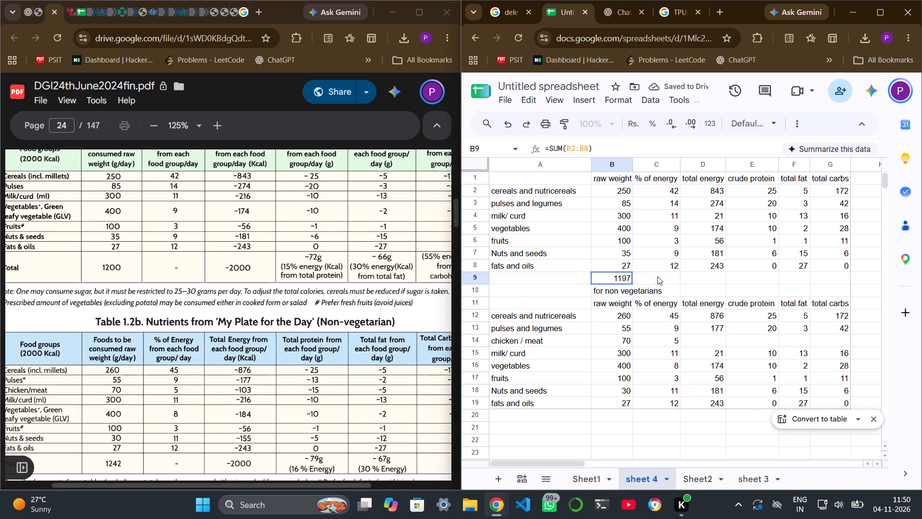
{"action": "left_click", "coordinate": [469, 288]}
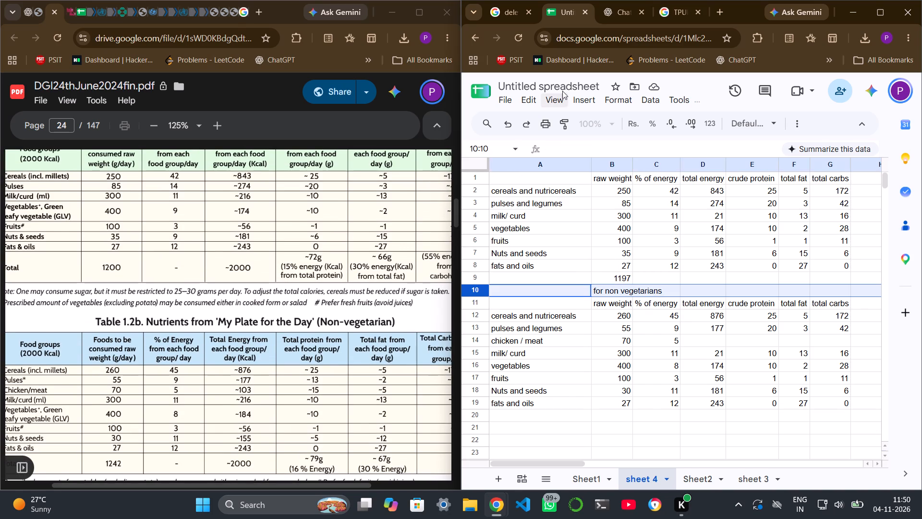
{"action": "left_click", "coordinate": [575, 103]}
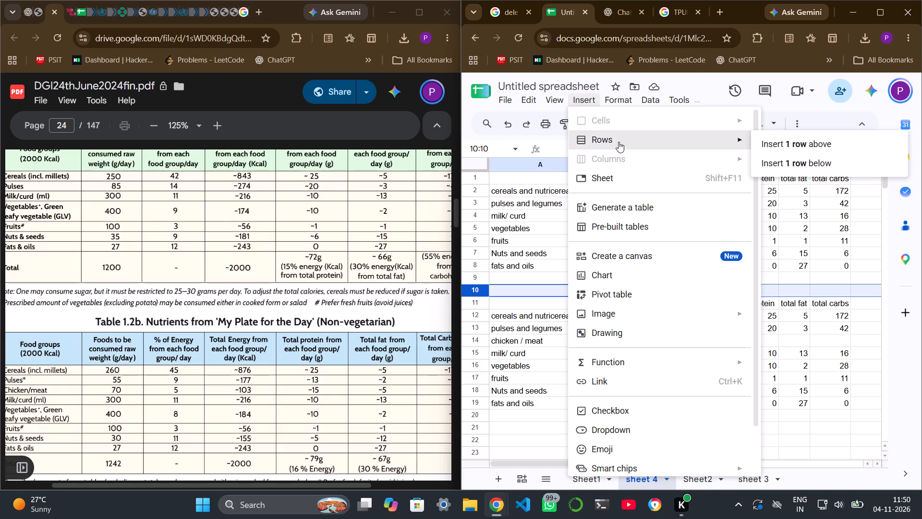
{"action": "left_click", "coordinate": [791, 147]}
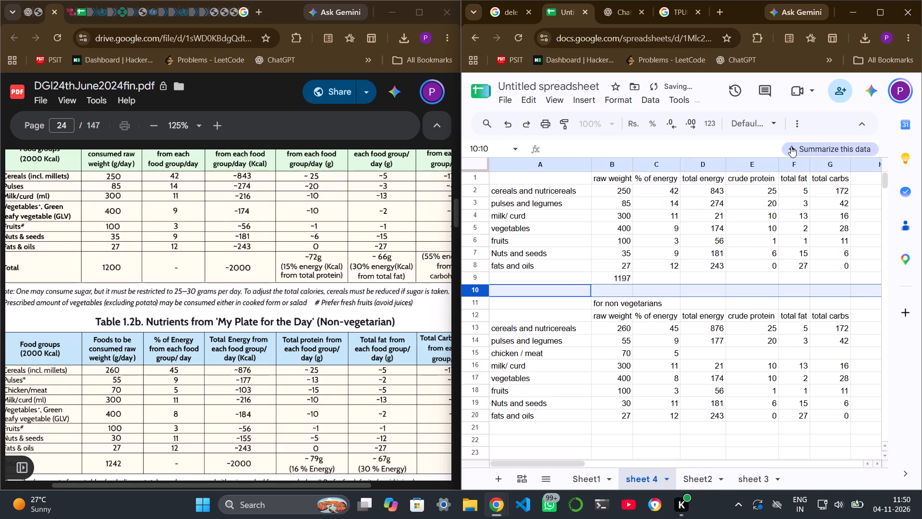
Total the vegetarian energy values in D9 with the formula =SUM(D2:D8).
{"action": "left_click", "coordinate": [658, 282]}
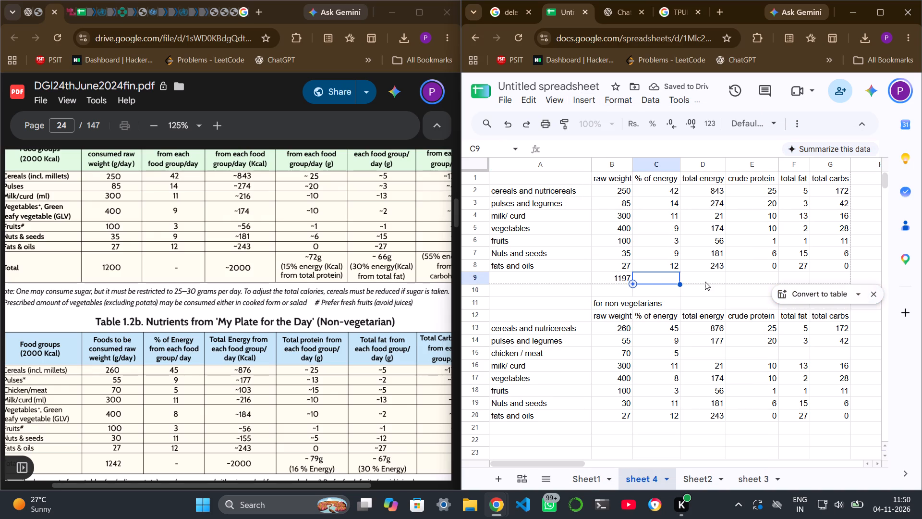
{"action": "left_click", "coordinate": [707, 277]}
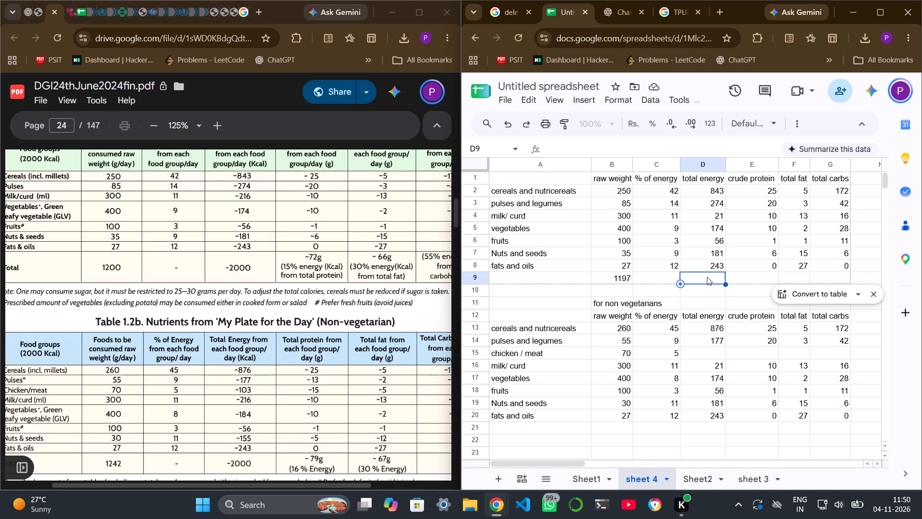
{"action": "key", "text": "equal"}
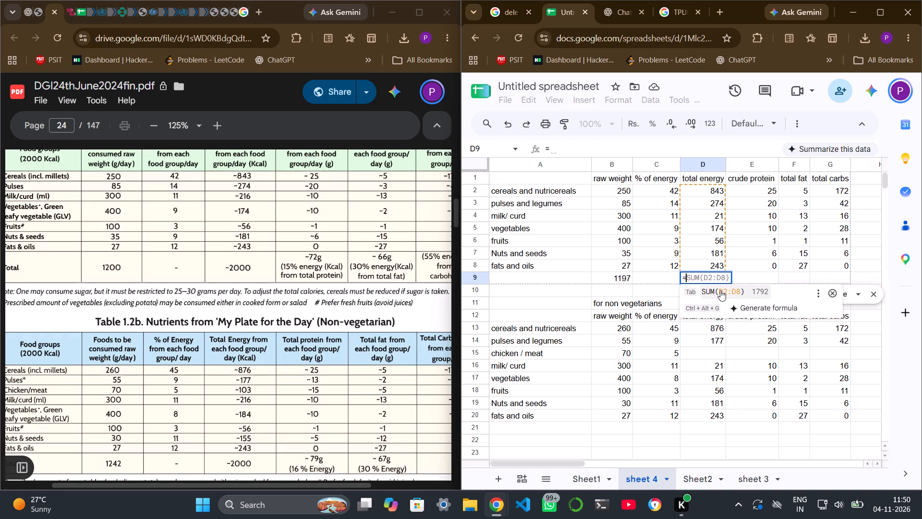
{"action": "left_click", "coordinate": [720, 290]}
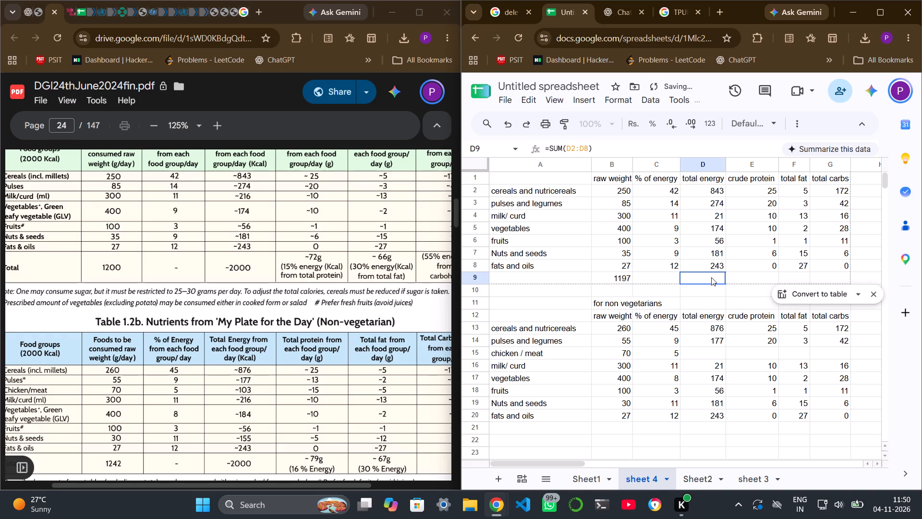
Replace the vegetarian totals in row 9 with the PDF's figures: 2000 for total energy and 1200 for raw weight.
{"action": "left_click", "coordinate": [711, 277]}
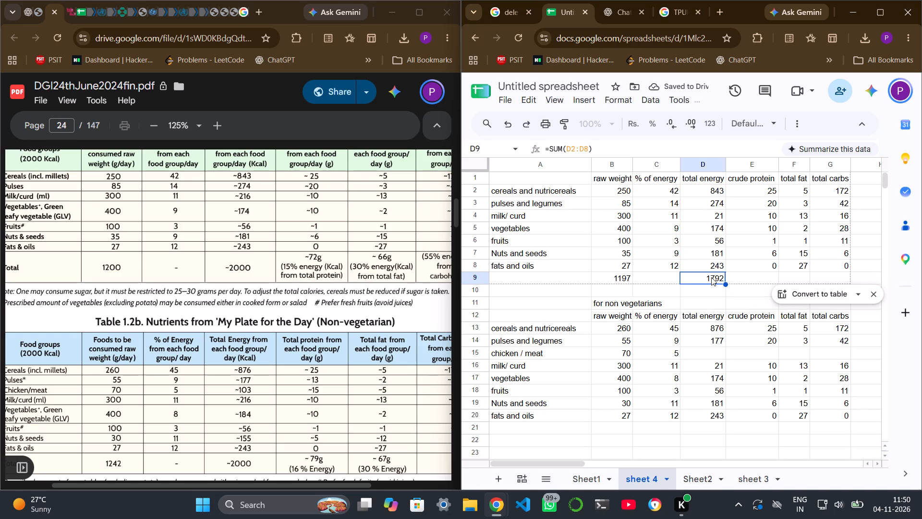
{"action": "type", "text": "2000"}
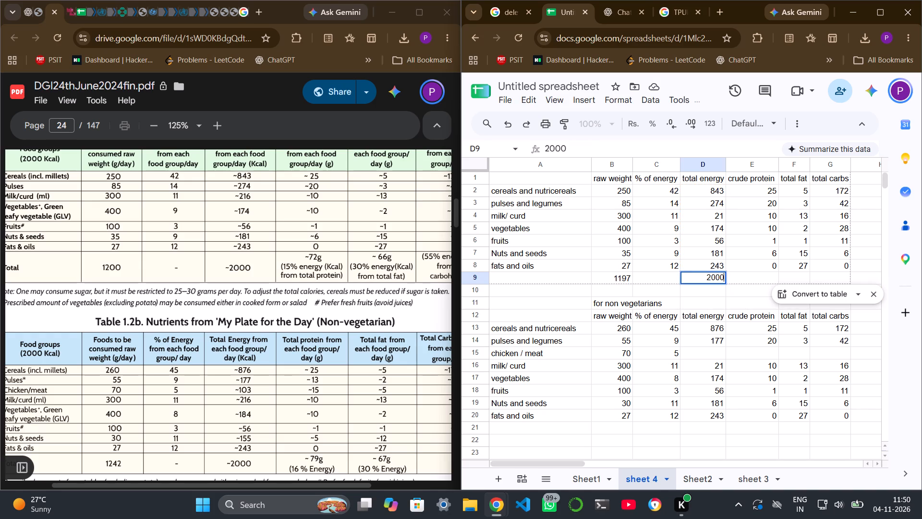
{"action": "key", "text": "Left"}
{"action": "key", "text": "Left"}
{"action": "key", "text": "Left"}
{"action": "key", "text": "Right"}
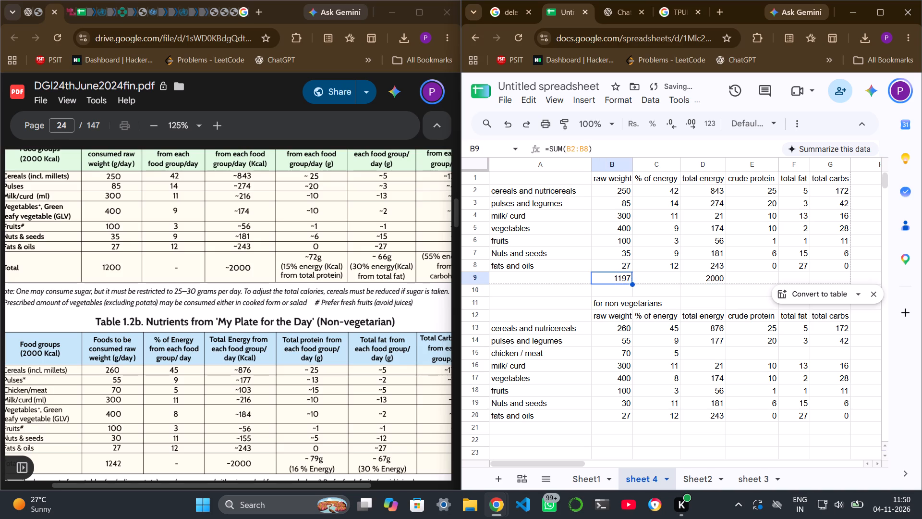
{"action": "type", "text": "1200"}
Label the vegetarian totals row "total ( approx )" in A9.
{"action": "key", "text": "Left"}
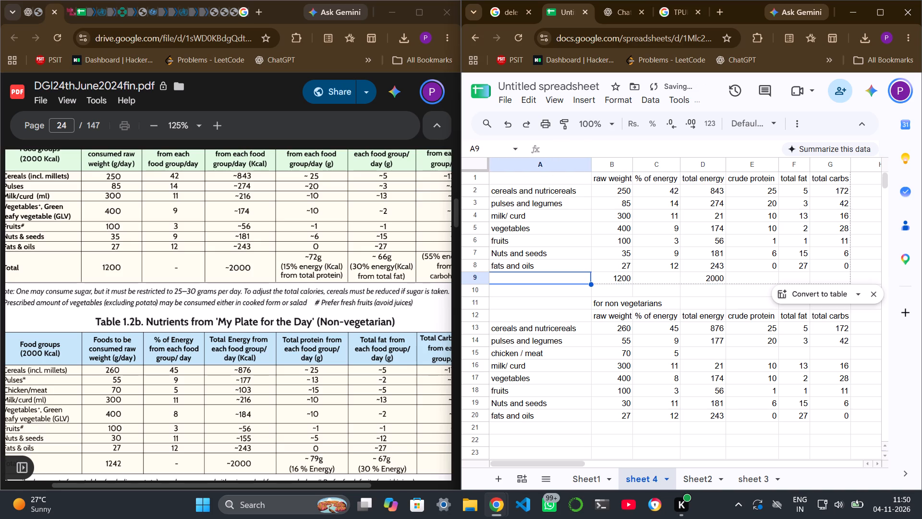
{"action": "type", "text": "total"}
{"action": "key", "text": "space"}
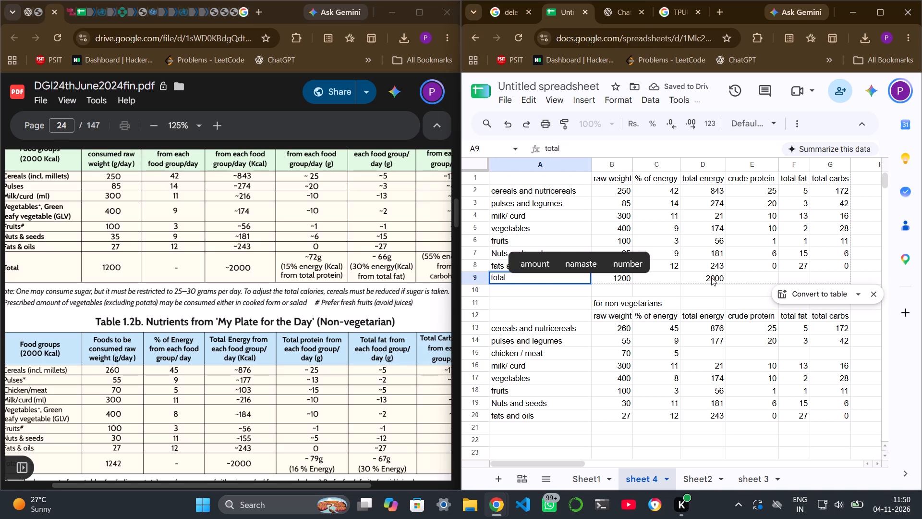
{"action": "type", "text": "( approz"}
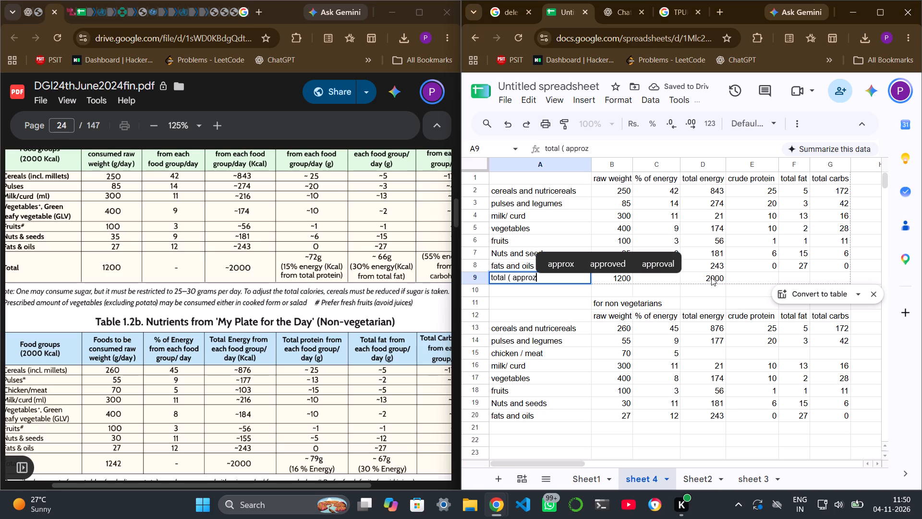
{"action": "key", "text": "space"}
{"action": "key", "text": "BackSpace"}
{"action": "key", "text": "BackSpace"}
{"action": "type", "text": "x )"}
{"action": "key", "text": "Return"}
Enter the vegetarian totals of 72 for crude protein and 66 for total fat in row 9.
{"action": "key", "text": "Up"}
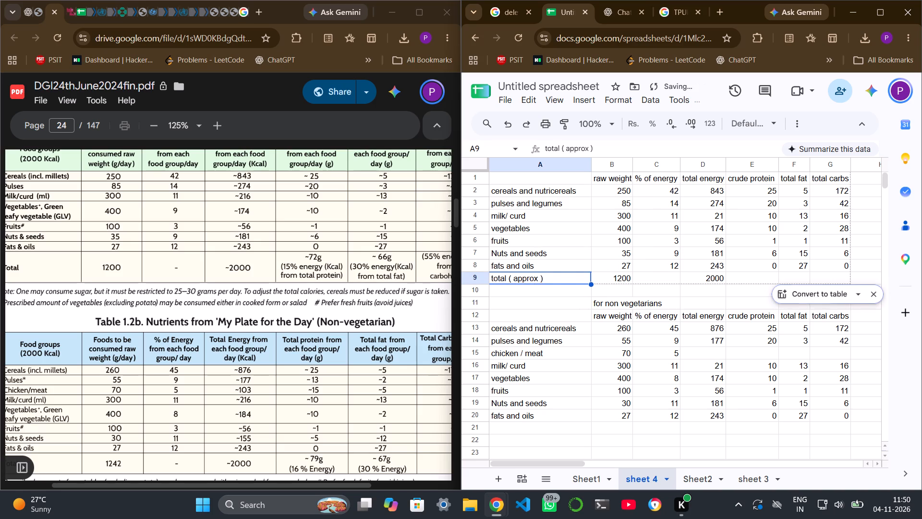
{"action": "key", "text": "Right"}
{"action": "key", "text": "Right"}
{"action": "key", "text": "Right"}
{"action": "key", "text": "Right"}
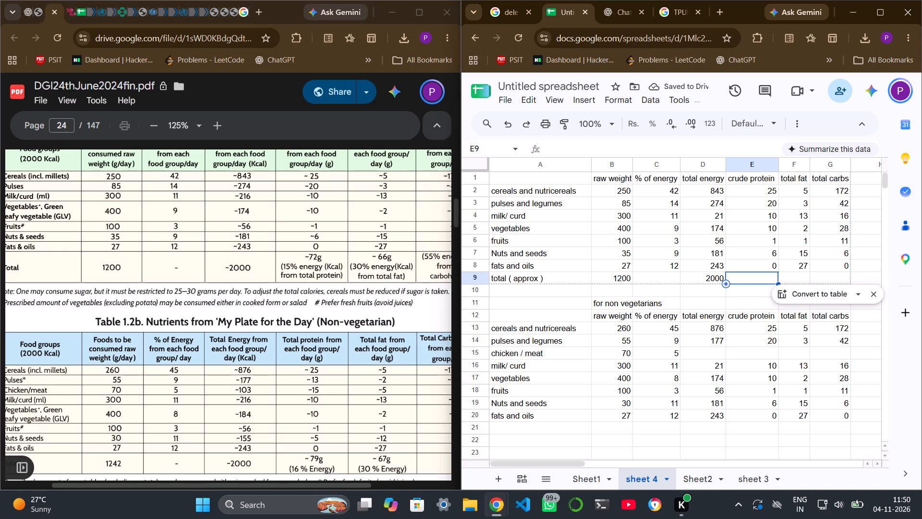
{"action": "type", "text": "72"}
{"action": "key", "text": "Return"}
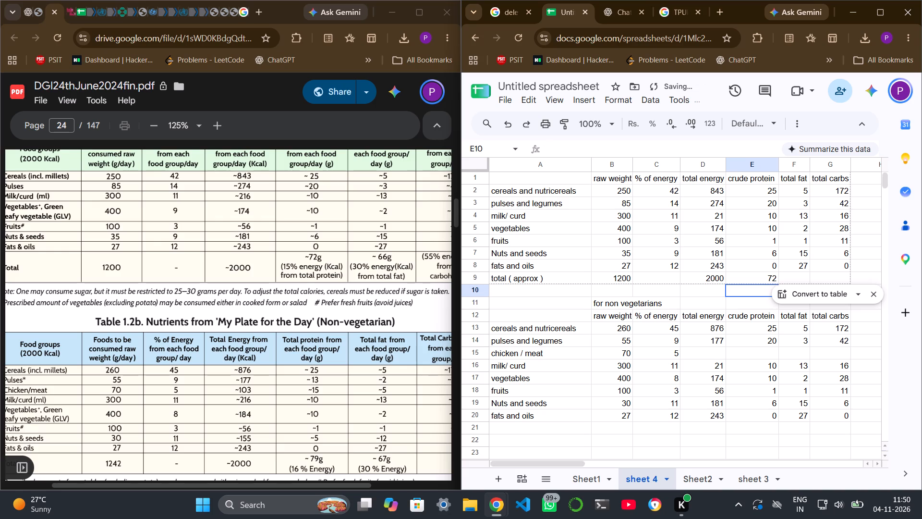
{"action": "key", "text": "Up"}
{"action": "key", "text": "Right"}
{"action": "type", "text": "66"}
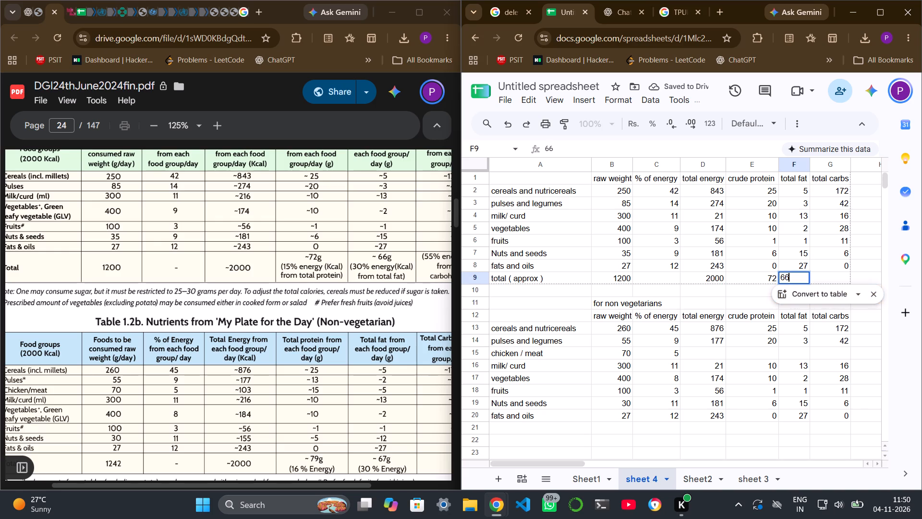
{"action": "key", "text": "Right"}
Insert a row below the vegetarian "total ( approx )" row.
{"action": "scroll", "coordinate": [374, 283], "scroll_direction": "left", "scroll_amount": 1}
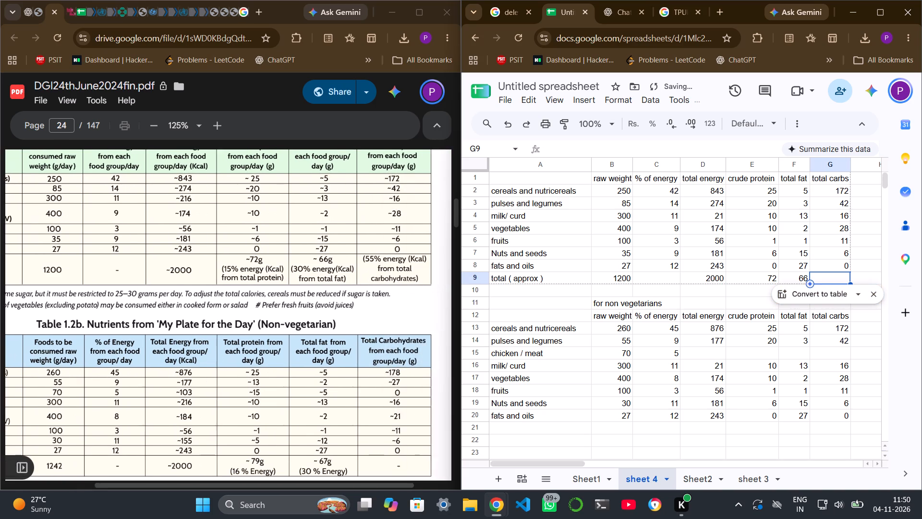
{"action": "scroll", "coordinate": [374, 283], "scroll_direction": "left", "scroll_amount": 1}
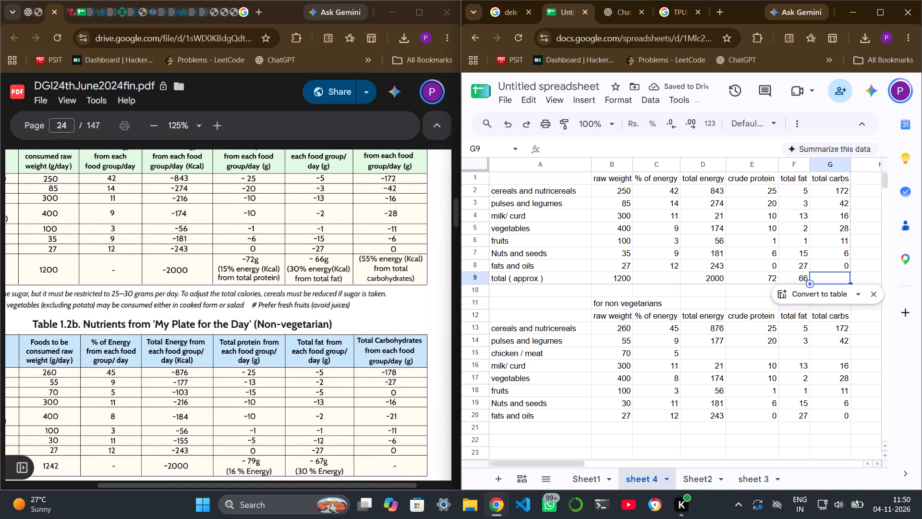
{"action": "scroll", "coordinate": [374, 283], "scroll_direction": "left", "scroll_amount": 1}
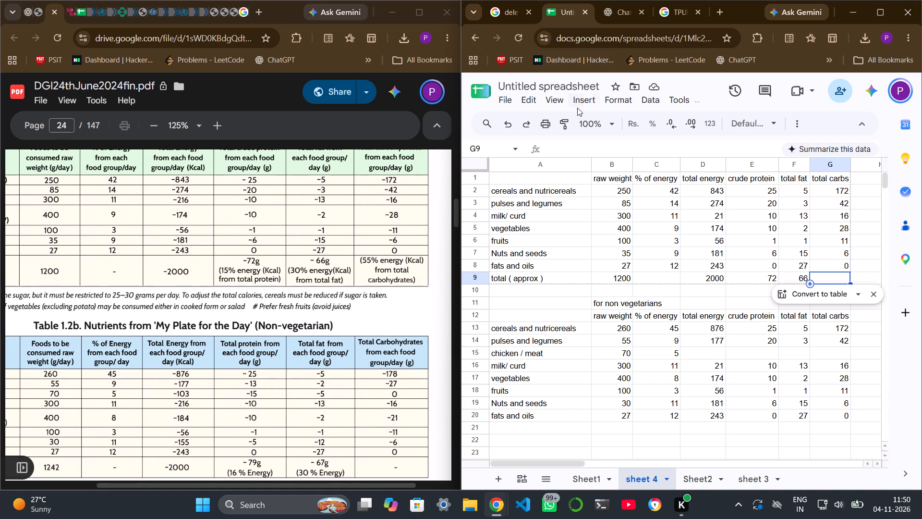
{"action": "left_click", "coordinate": [590, 97]}
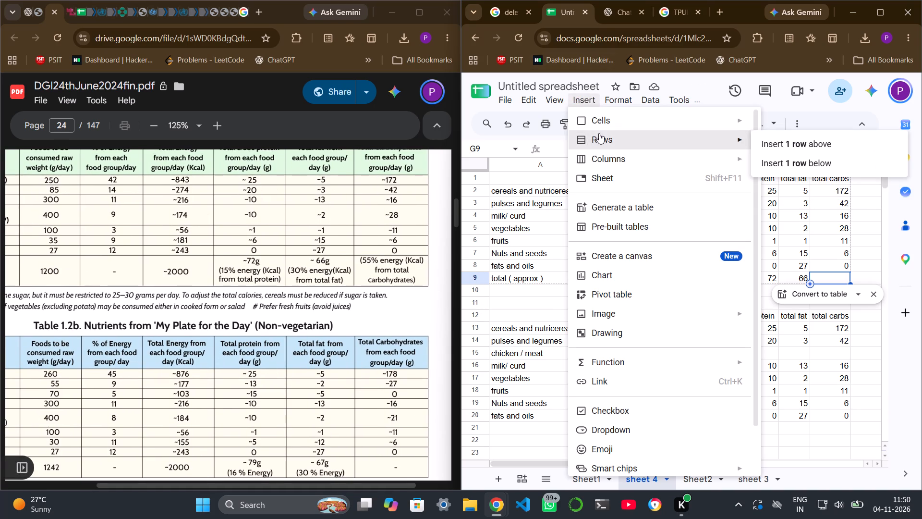
{"action": "left_click", "coordinate": [791, 153]}
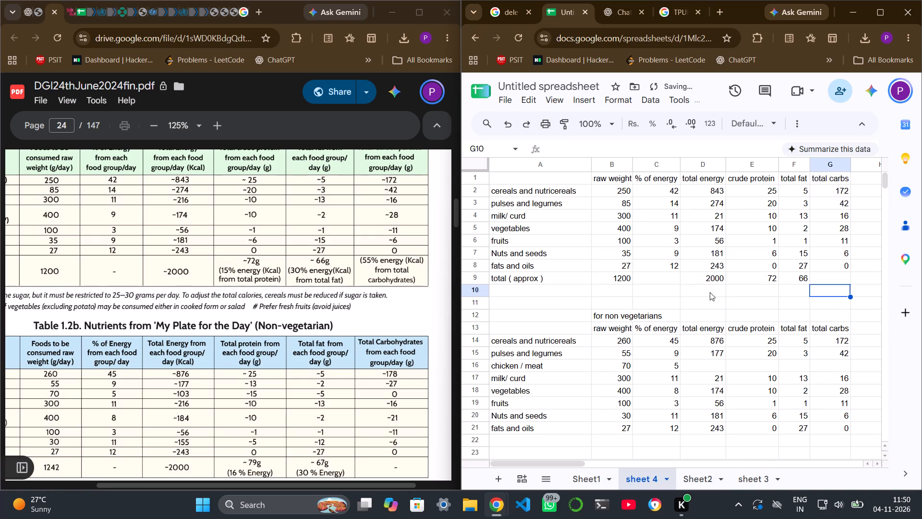
Enter the note "15 % energy from total protein" in E10, below the vegetarian crude protein total.
{"action": "left_click", "coordinate": [743, 289]}
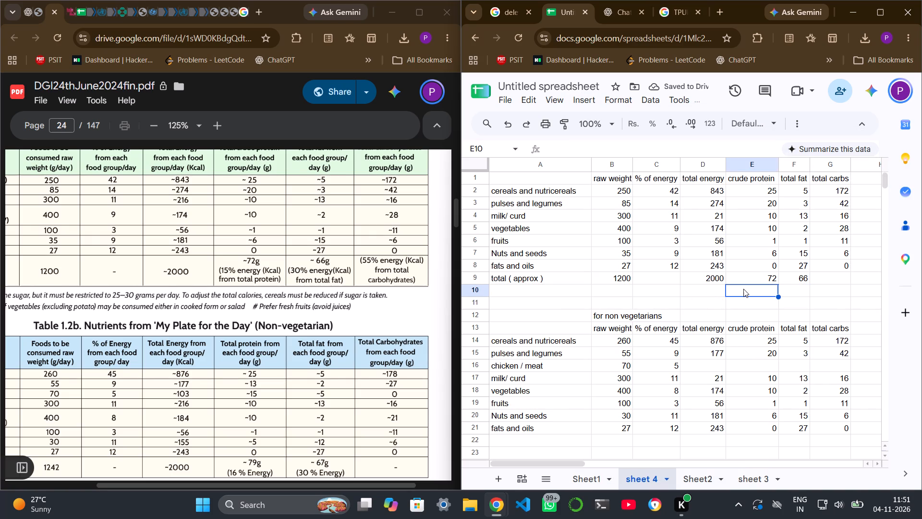
{"action": "type", "text": "15"}
{"action": "key", "text": "space"}
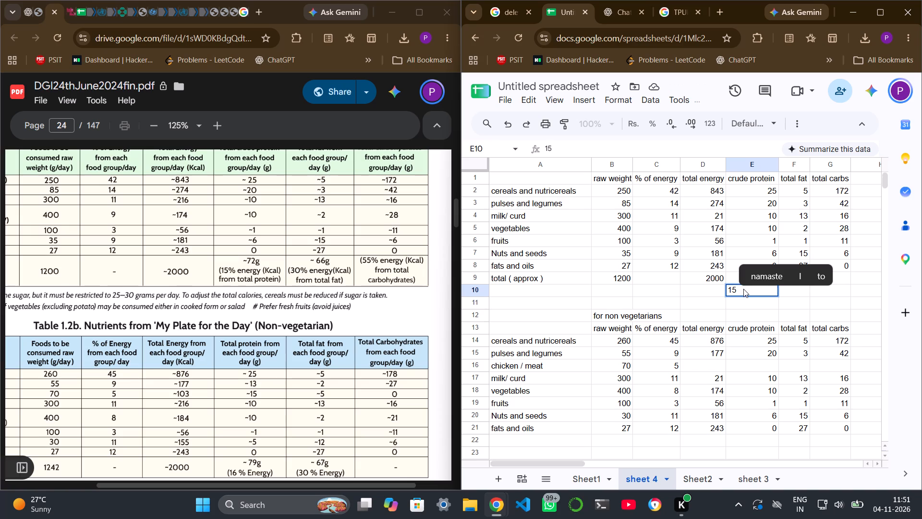
{"action": "type", "text": "% energu"}
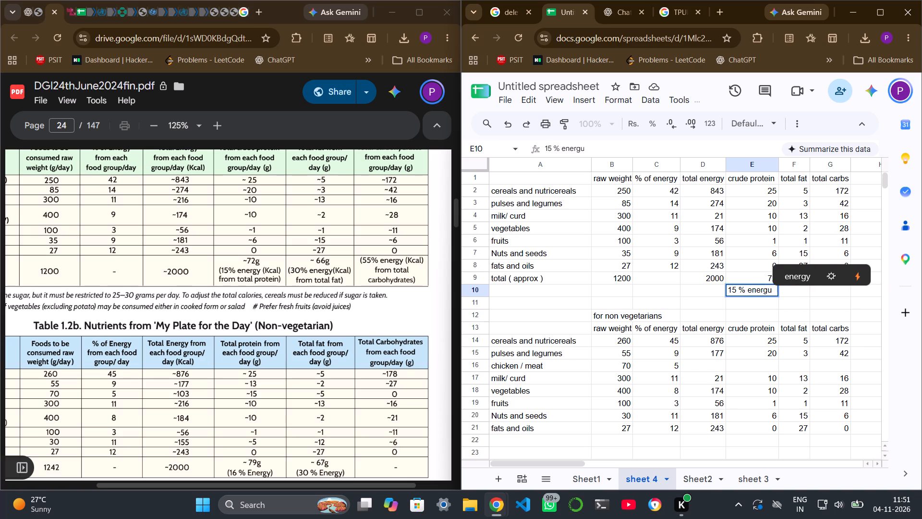
{"action": "key", "text": "space"}
{"action": "type", "text": "from total"}
{"action": "key", "text": "space"}
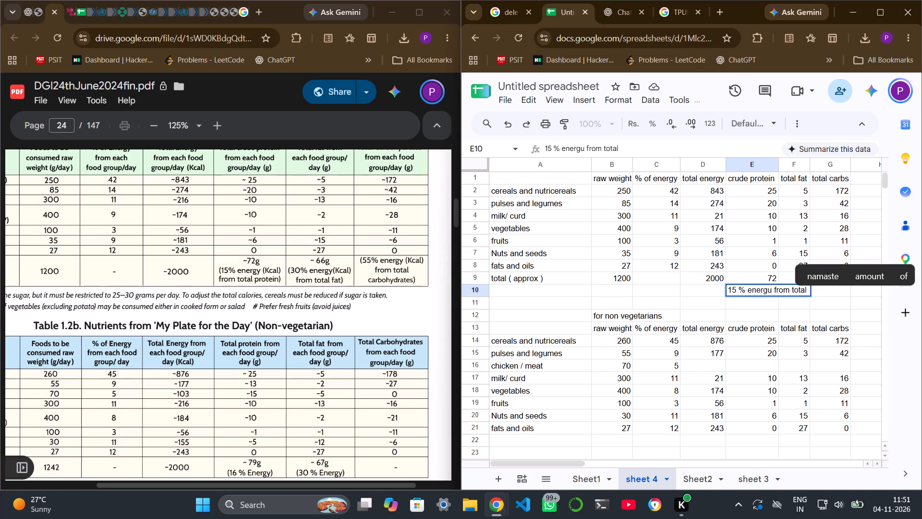
{"action": "type", "text": "protein"}
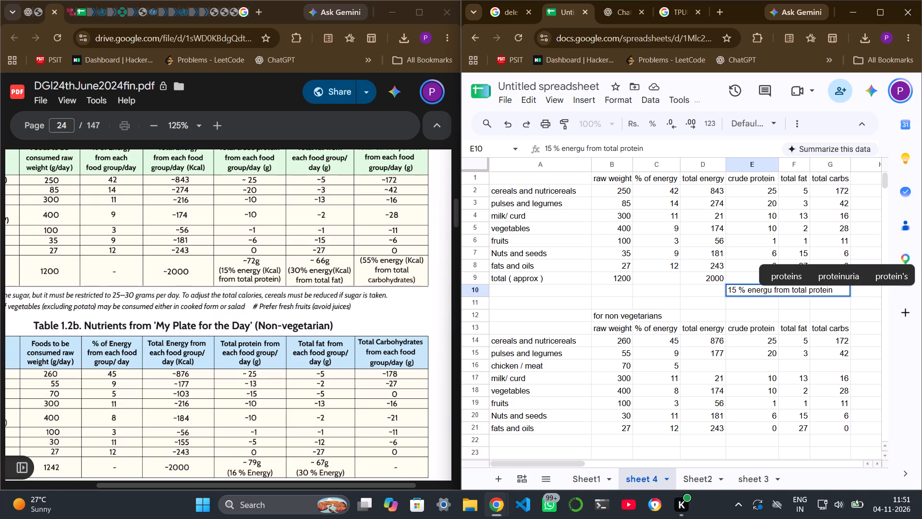
{"action": "key", "text": "Left"}
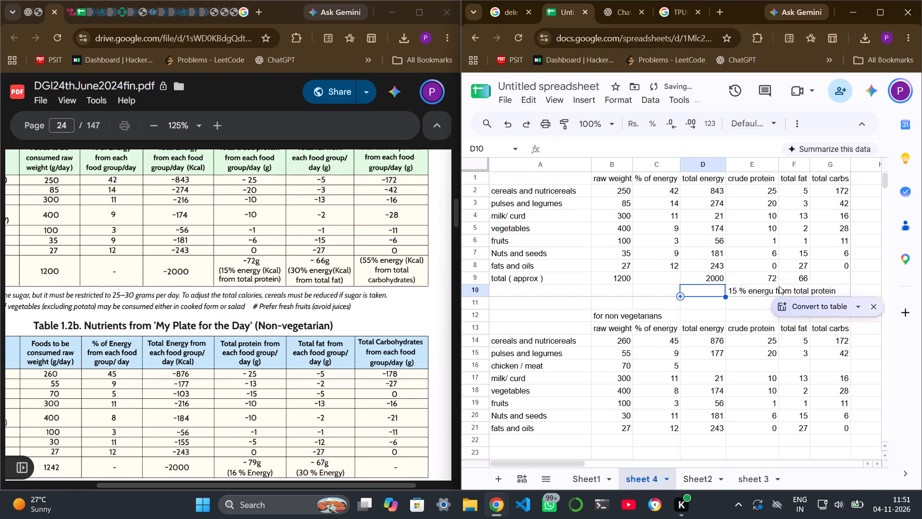
{"action": "left_click", "coordinate": [778, 286]}
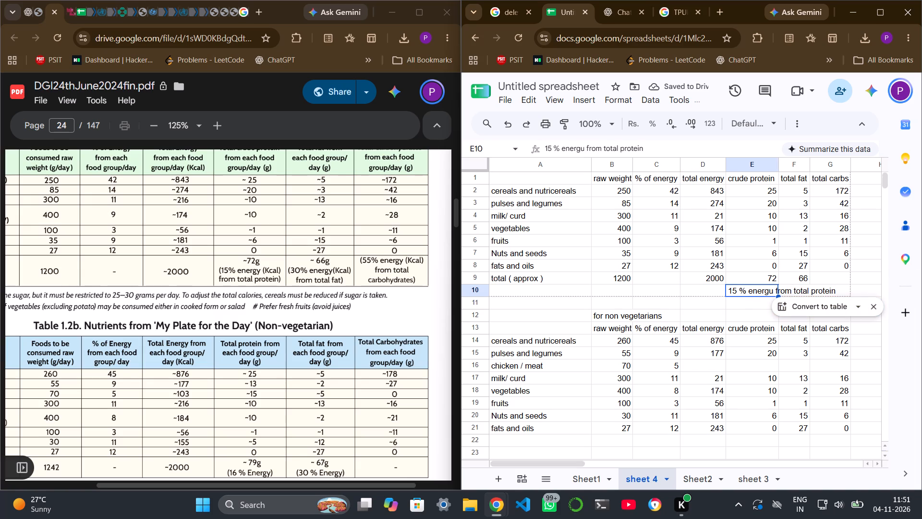
{"action": "left_click", "coordinate": [585, 146]}
{"action": "key", "text": "BackSpace"}
{"action": "key", "text": "y"}
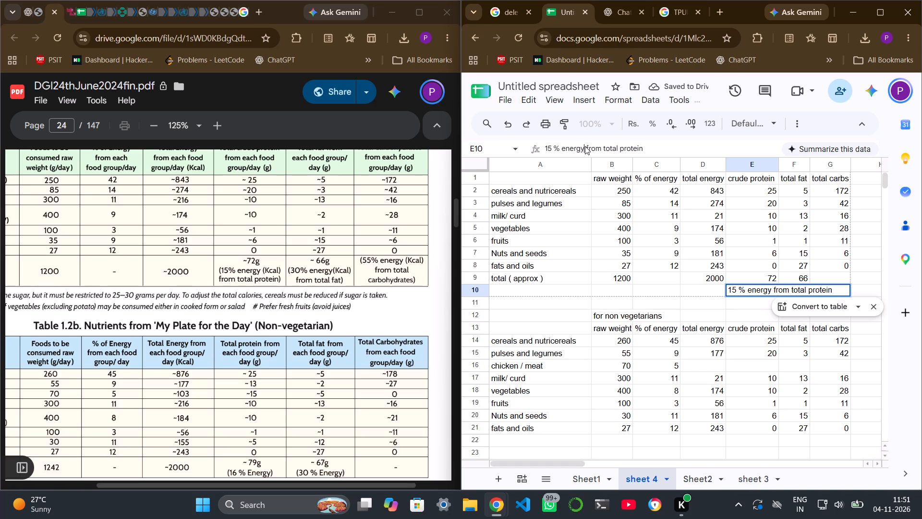
{"action": "key", "text": "Return"}
Enter the note "30 % energy from total fat" in F10, below the vegetarian total fat figure.
{"action": "key", "text": "Up"}
{"action": "key", "text": "Right"}
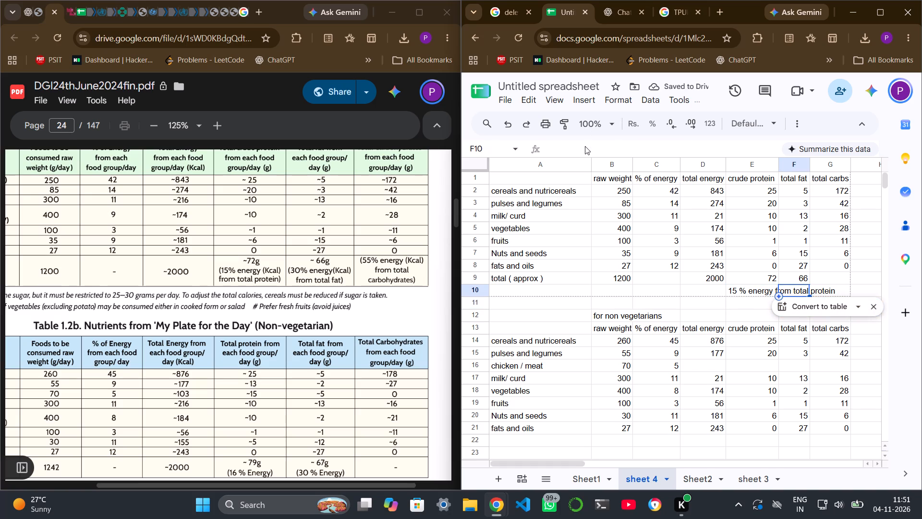
{"action": "type", "text": "30"}
{"action": "key", "text": "space"}
{"action": "key", "text": "space"}
{"action": "key", "text": "space"}
{"action": "key", "text": "space"}
{"action": "key", "text": "space"}
{"action": "key", "text": "space"}
{"action": "key", "text": "space"}
{"action": "key", "text": "space"}
{"action": "key", "text": "space"}
{"action": "key", "text": "space"}
{"action": "key", "text": "space"}
{"action": "key", "text": "space"}
{"action": "key", "text": "space"}
{"action": "key", "text": "space"}
{"action": "key", "text": "space"}
{"action": "key", "text": "space"}
{"action": "key", "text": "space"}
{"action": "key", "text": "space"}
{"action": "key", "text": "space"}
{"action": "key", "text": "space"}
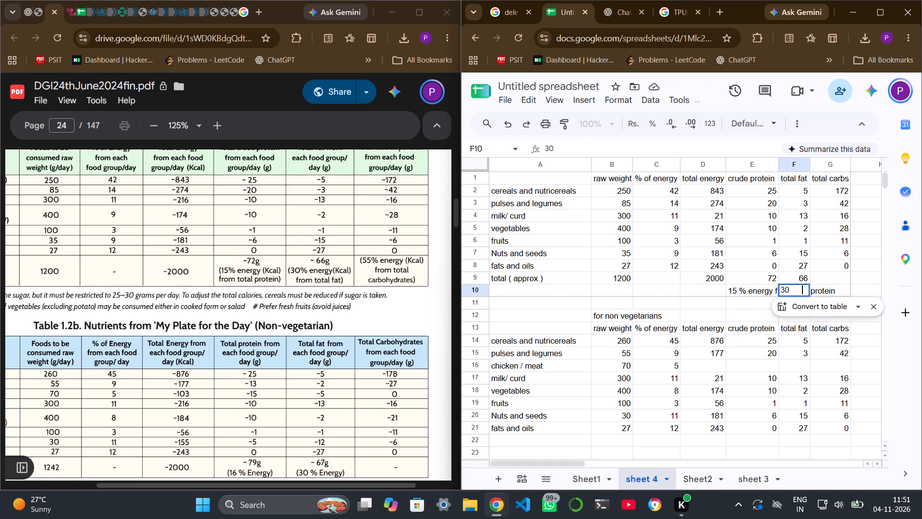
{"action": "key", "text": "5"}
{"action": "key", "text": "BackSpace"}
{"action": "key", "text": "BackSpace"}
{"action": "key", "text": "BackSpace"}
{"action": "key", "text": "BackSpace"}
{"action": "key", "text": "BackSpace"}
{"action": "key", "text": "BackSpace"}
{"action": "key", "text": "BackSpace"}
{"action": "key", "text": "BackSpace"}
{"action": "key", "text": "BackSpace"}
{"action": "key", "text": "BackSpace"}
{"action": "key", "text": "BackSpace"}
{"action": "key", "text": "BackSpace"}
{"action": "key", "text": "BackSpace"}
{"action": "key", "text": "BackSpace"}
{"action": "key", "text": "BackSpace"}
{"action": "key", "text": "BackSpace"}
{"action": "key", "text": "BackSpace"}
{"action": "key", "text": "BackSpace"}
{"action": "key", "text": "BackSpace"}
{"action": "key", "text": "BackSpace"}
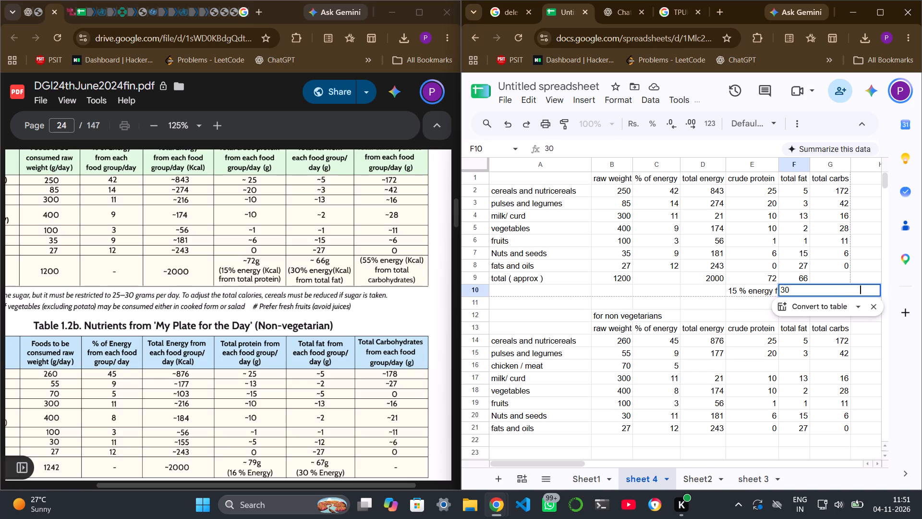
{"action": "key", "text": "BackSpace"}
{"action": "key", "text": "BackSpace"}
{"action": "key", "text": "BackSpace"}
{"action": "key", "text": "BackSpace"}
{"action": "key", "text": "BackSpace"}
{"action": "key", "text": "BackSpace"}
{"action": "key", "text": "BackSpace"}
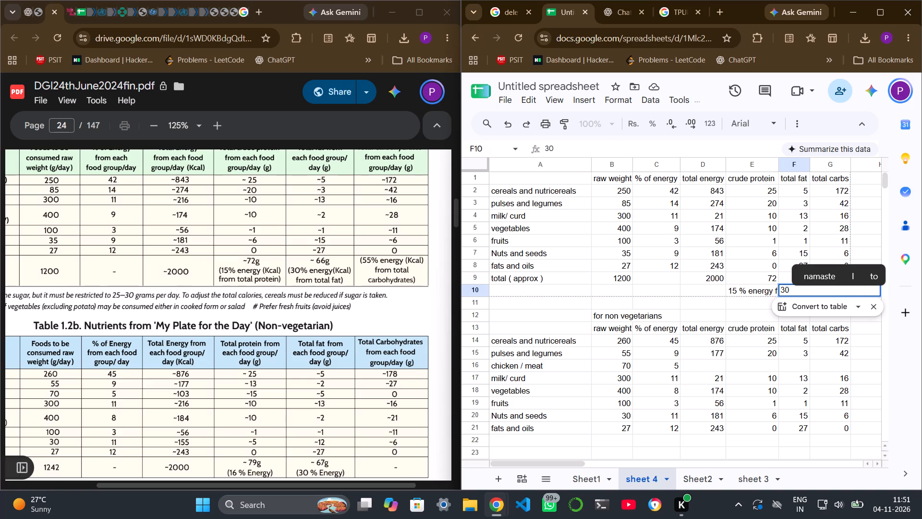
{"action": "type", "text": "%"}
{"action": "key", "text": "space"}
{"action": "type", "text": "energy"}
{"action": "key", "text": "space"}
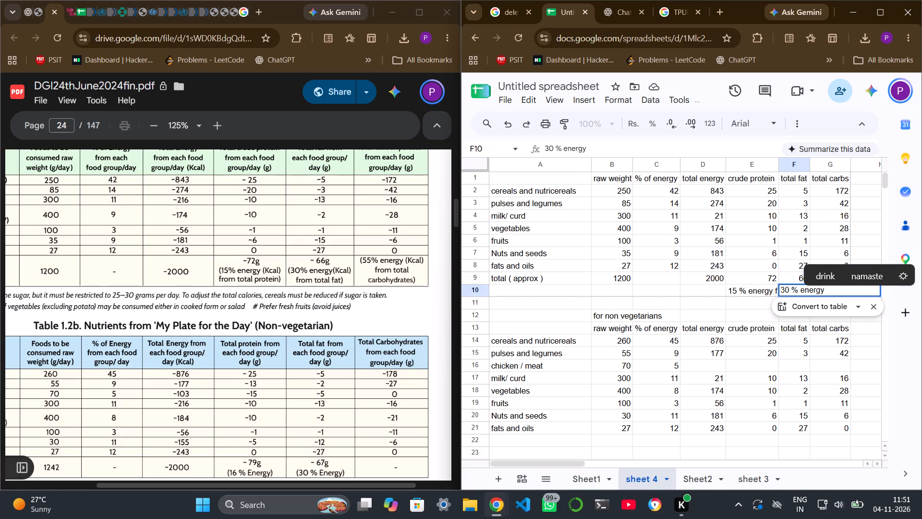
{"action": "type", "text": "from total fat"}
{"action": "key", "text": "Return"}
Enter the note "55 % energy from total carbs" in G10 of the vegetarian table.
{"action": "key", "text": "Up"}
{"action": "key", "text": "Right"}
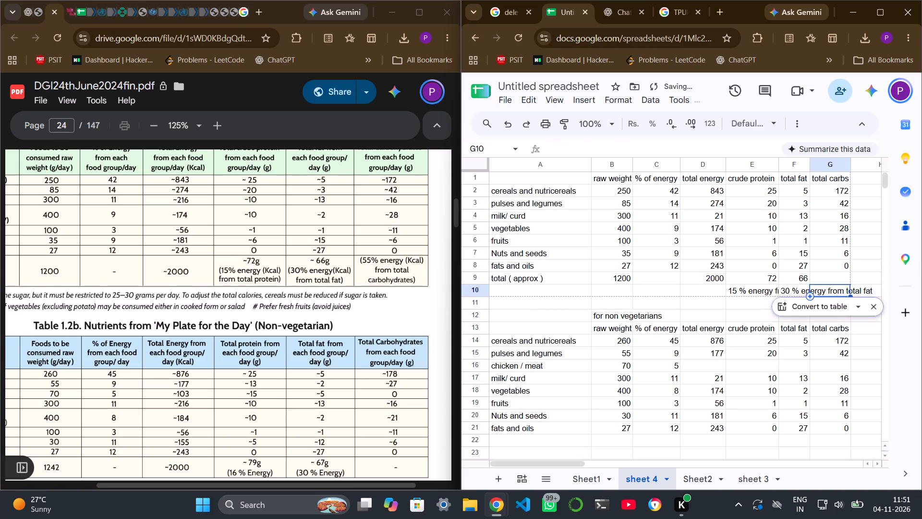
{"action": "type", "text": "55"}
{"action": "key", "text": "space"}
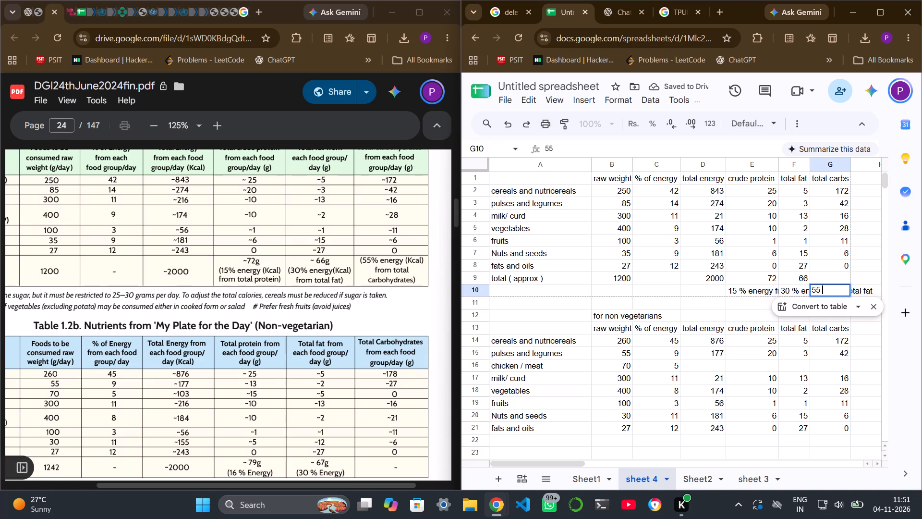
{"action": "type", "text": "%"}
{"action": "key", "text": "space"}
{"action": "type", "text": "ene"}
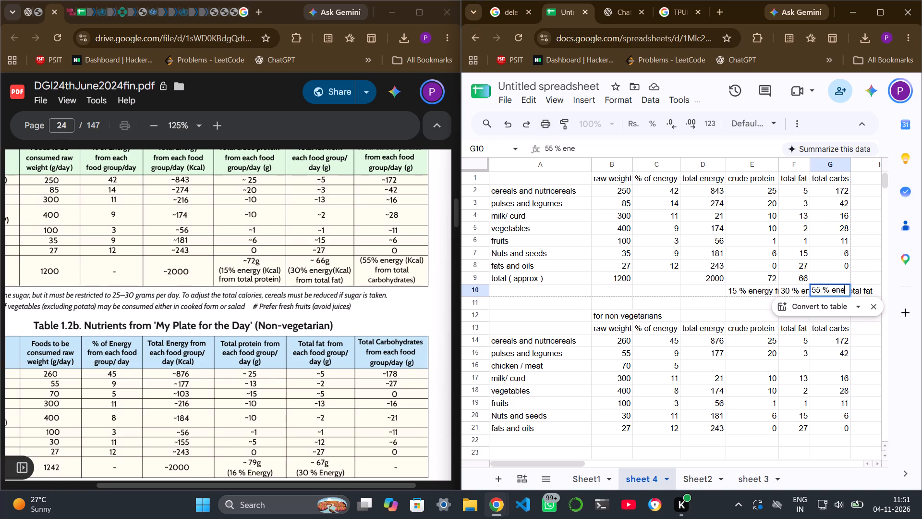
{"action": "type", "text": "rgy from total carb"}
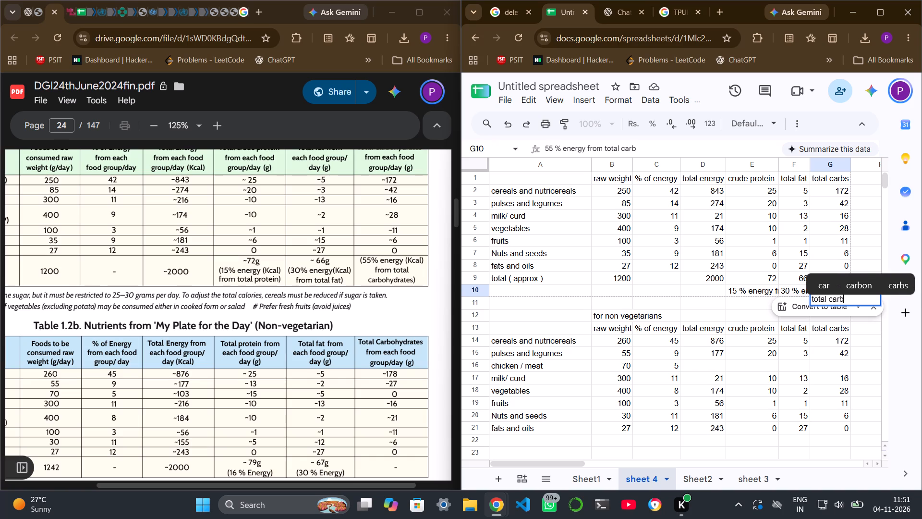
{"action": "key", "text": "s"}
{"action": "key", "text": "Return"}
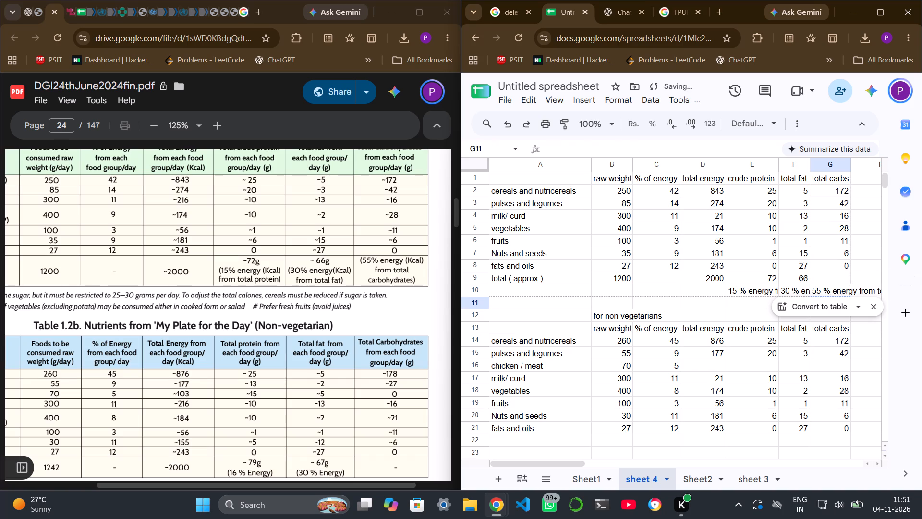
Wrap the text of the whole of row 10 so the energy-share notes fit their columns.
{"action": "left_click", "coordinate": [473, 290]}
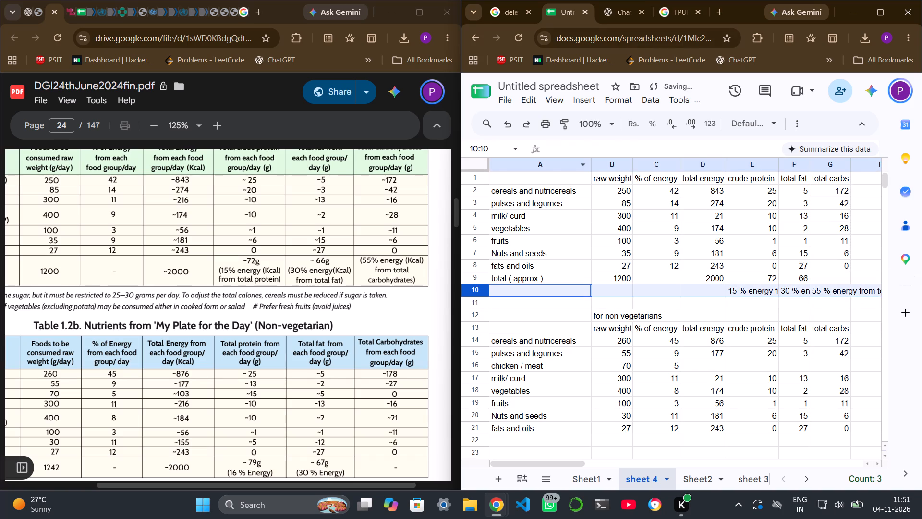
{"action": "left_click", "coordinate": [798, 125]}
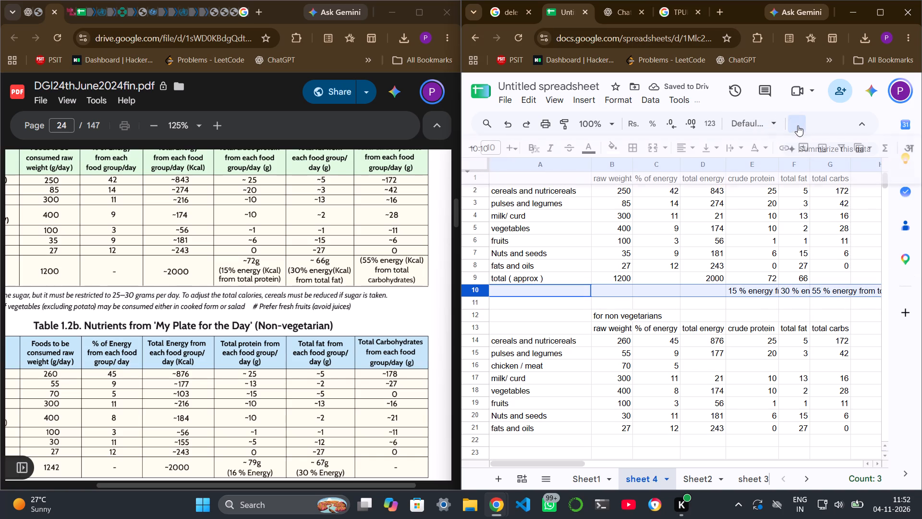
{"action": "left_click", "coordinate": [729, 149]}
{"action": "left_click", "coordinate": [753, 171]}
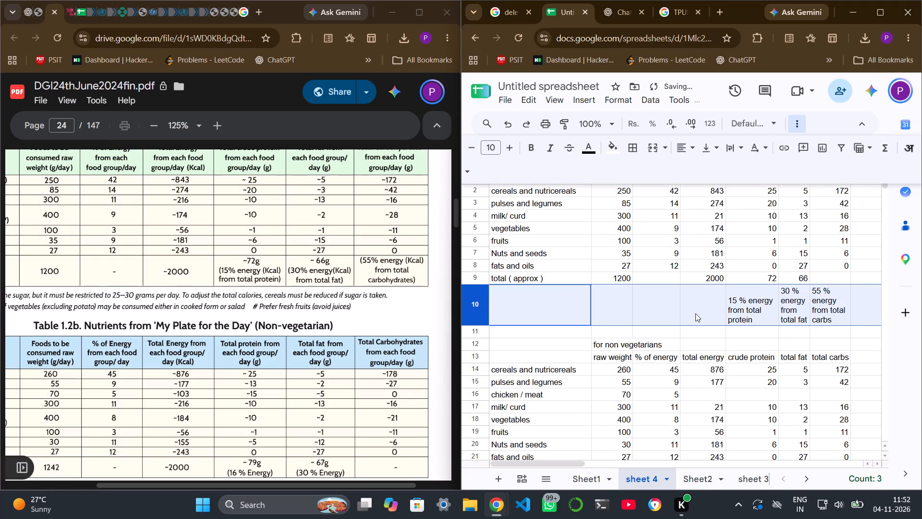
{"action": "left_click", "coordinate": [692, 313]}
Enter the non-vegetarian totals in row 22: 1242 for raw weight, 2000 for total energy and 79 for crude protein.
{"action": "scroll", "coordinate": [659, 305], "scroll_direction": "down", "scroll_amount": 1}
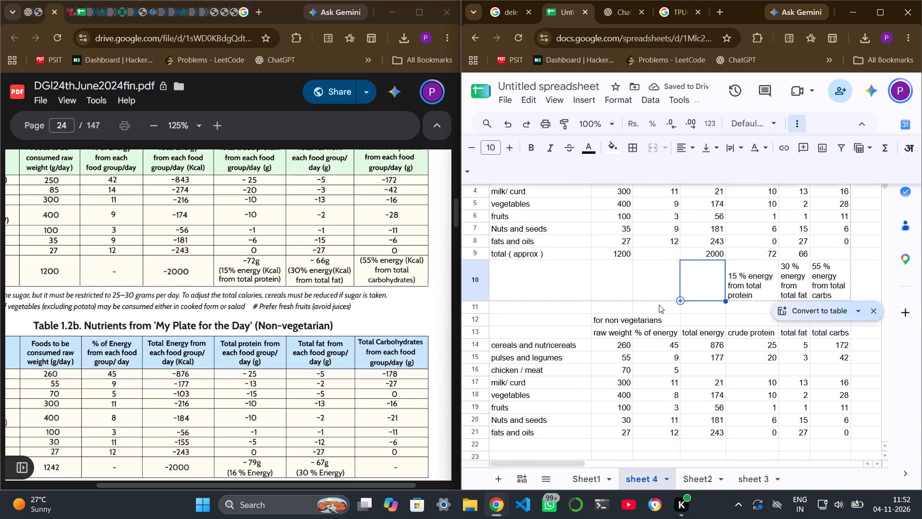
{"action": "scroll", "coordinate": [659, 305], "scroll_direction": "down", "scroll_amount": 1}
{"action": "scroll", "coordinate": [582, 375], "scroll_direction": "down", "scroll_amount": 1}
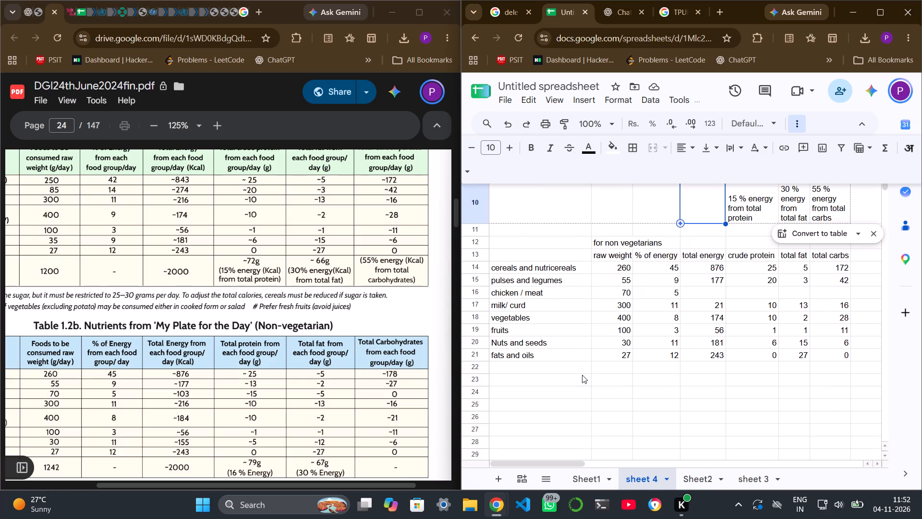
{"action": "left_click", "coordinate": [617, 370]}
{"action": "scroll", "coordinate": [322, 392], "scroll_direction": "down", "scroll_amount": 1}
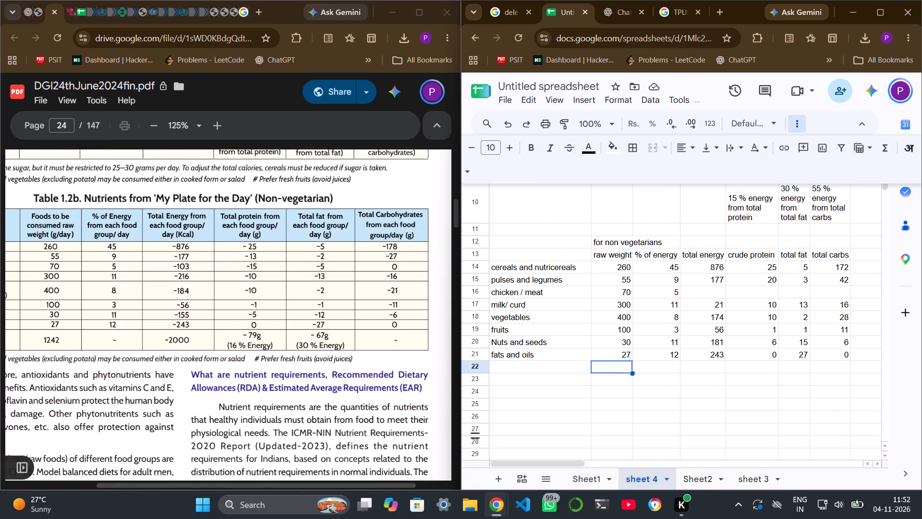
{"action": "scroll", "coordinate": [322, 392], "scroll_direction": "down", "scroll_amount": 1}
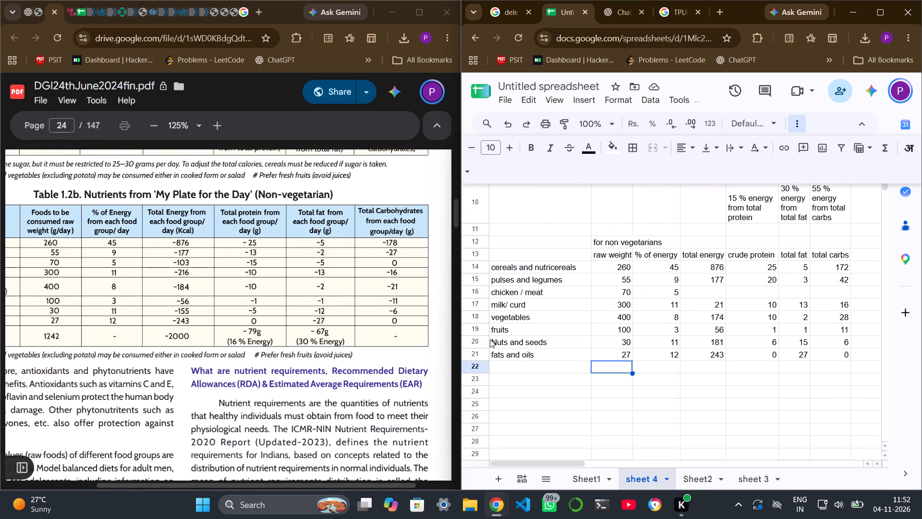
{"action": "type", "text": "1242"}
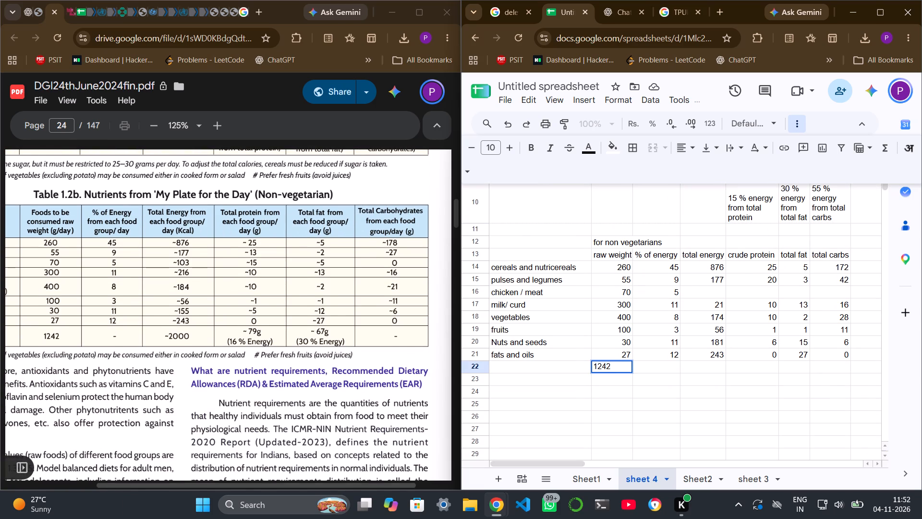
{"action": "key", "text": "Right"}
{"action": "key", "text": "Right"}
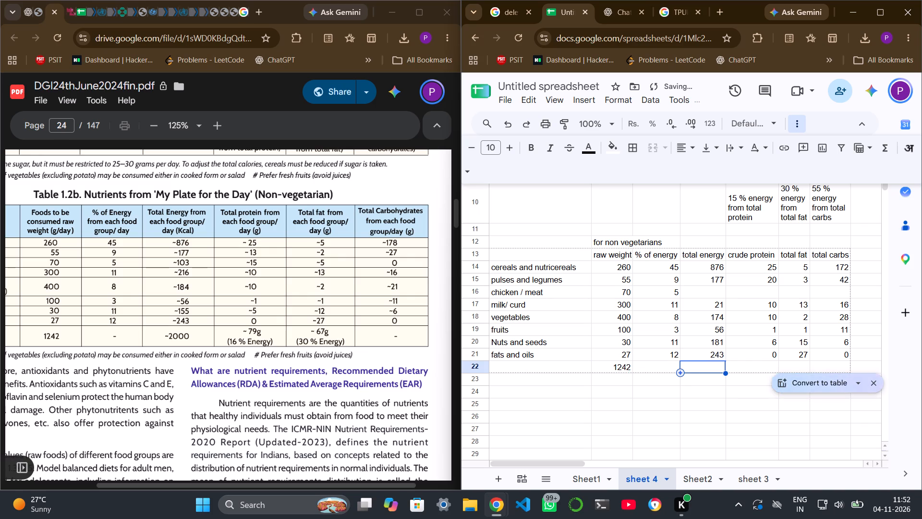
{"action": "type", "text": "2000"}
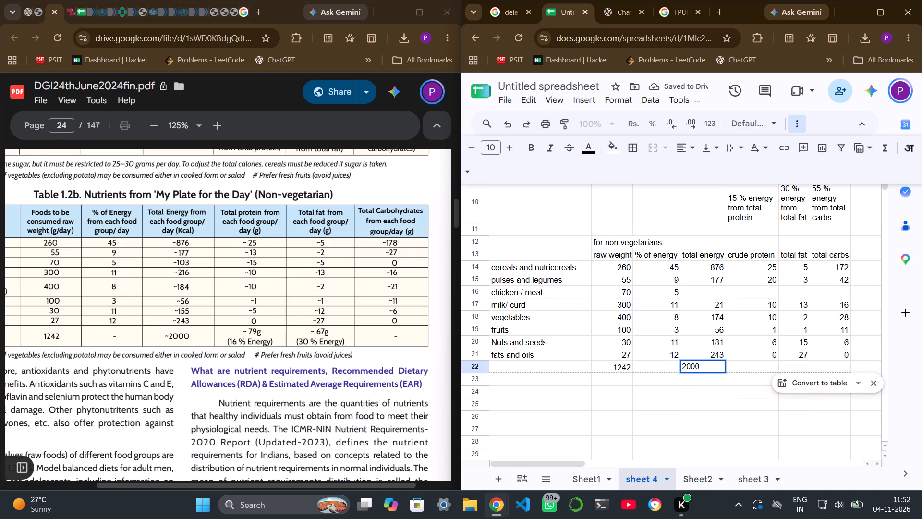
{"action": "key", "text": "Right"}
{"action": "type", "text": "79"}
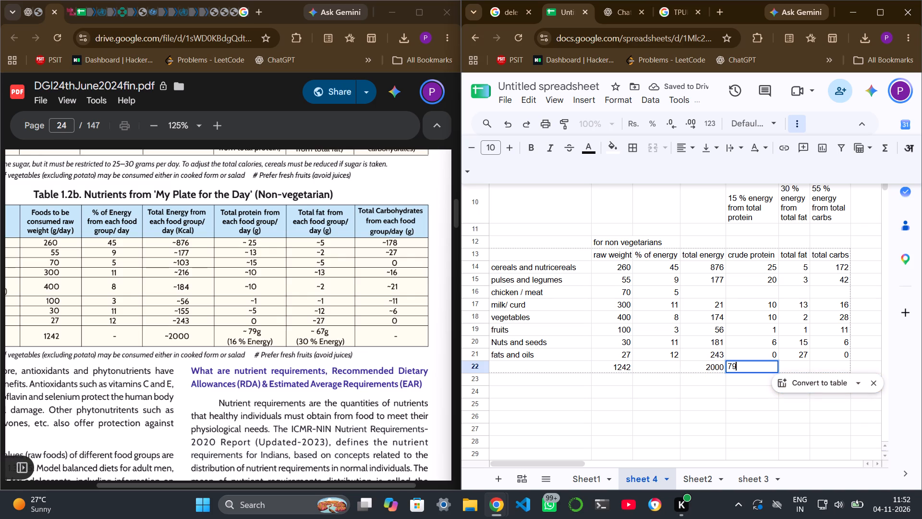
{"action": "key", "text": "Right"}
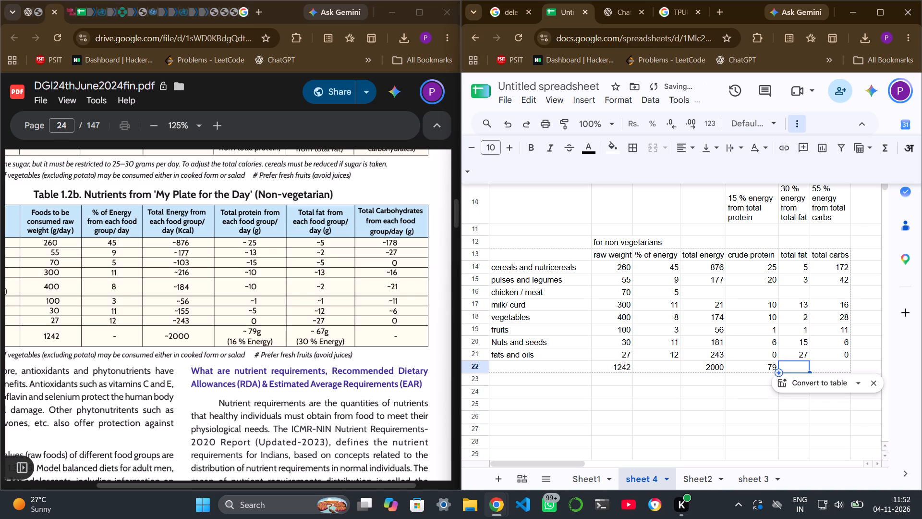
Set the non-vegetarian crude protein of pulses and legumes to 13 in E15.
{"action": "left_click", "coordinate": [770, 281]}
{"action": "key", "text": "1"}
{"action": "key", "text": "3"}
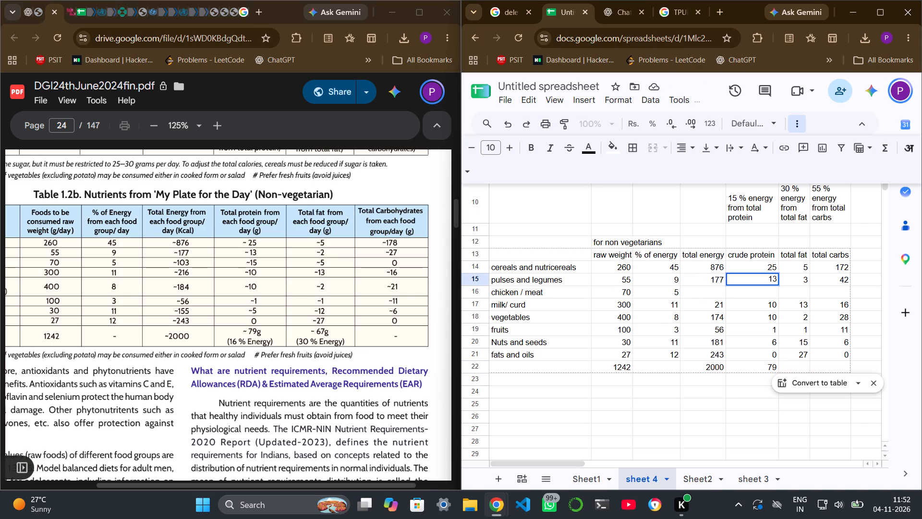
{"action": "key", "text": "Return"}
Enter 103 as the total energy of chicken / meat in D16.
{"action": "key", "text": "Left"}
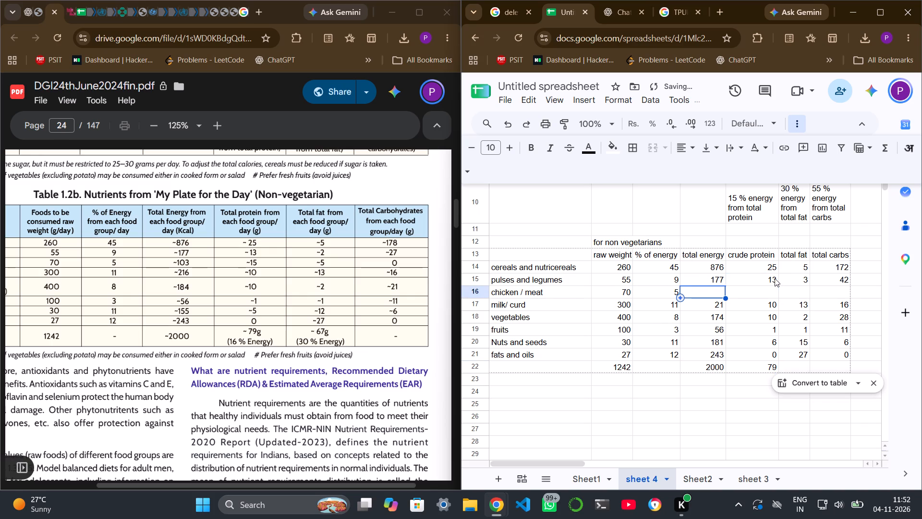
{"action": "type", "text": "10"}
{"action": "key", "text": "3"}
{"action": "key", "text": "Return"}
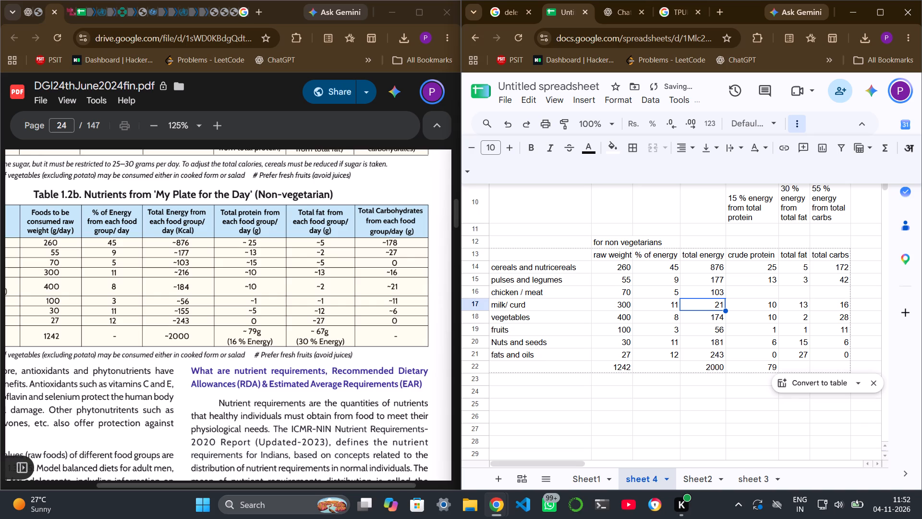
Set the non-vegetarian total energy to 216 for milk/curd, 184 for vegetables and 155 for nuts and seeds.
{"action": "type", "text": "21"}
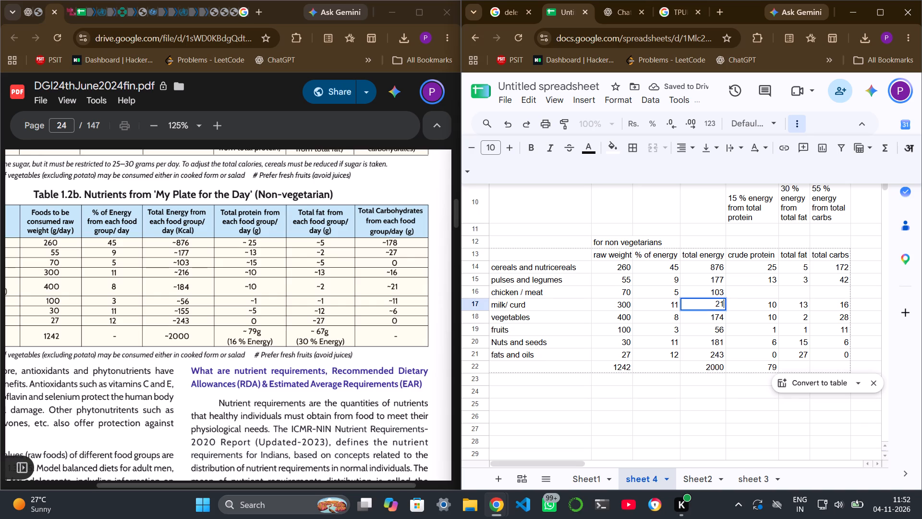
{"action": "key", "text": "6"}
{"action": "key", "text": "Return"}
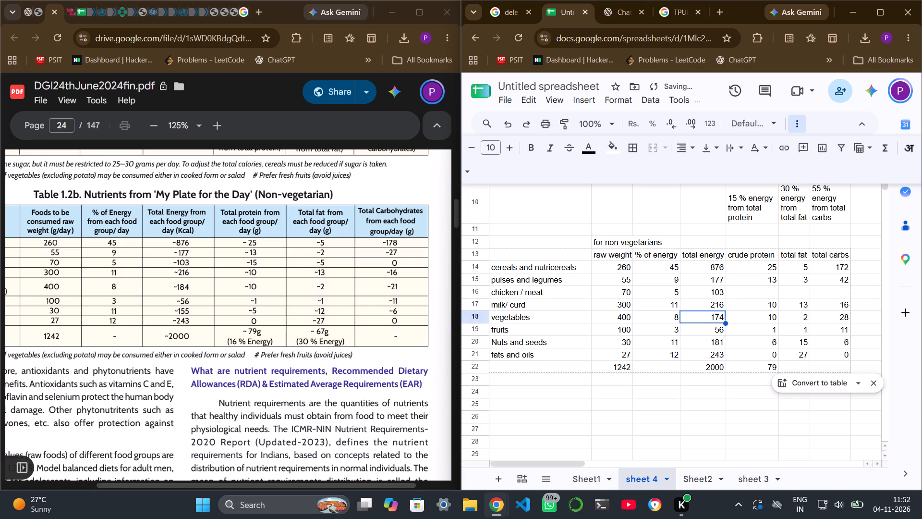
{"action": "scroll", "coordinate": [253, 303], "scroll_direction": "right", "scroll_amount": 2}
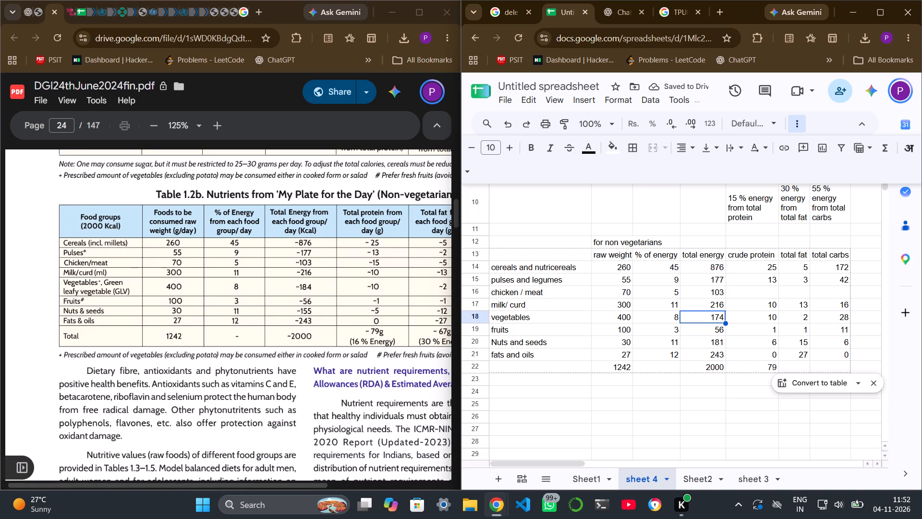
{"action": "type", "text": "184"}
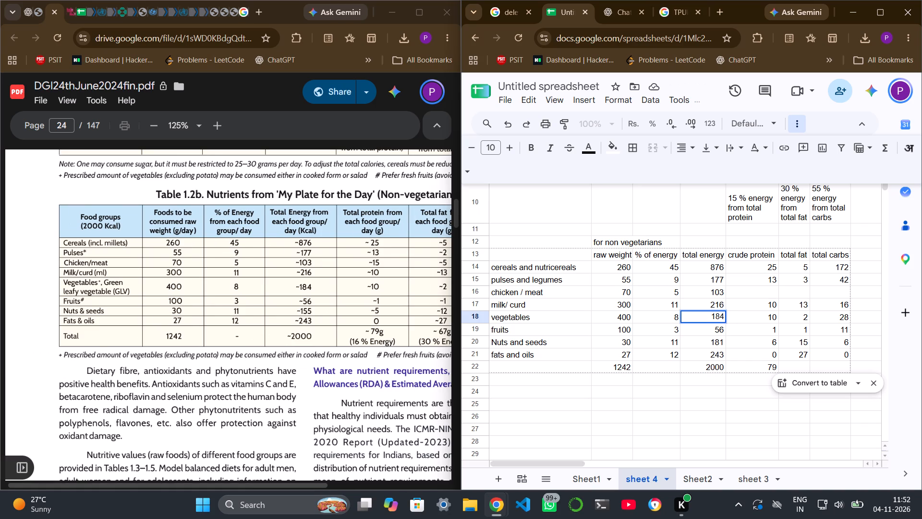
{"action": "key", "text": "Return"}
{"action": "key", "text": "Return"}
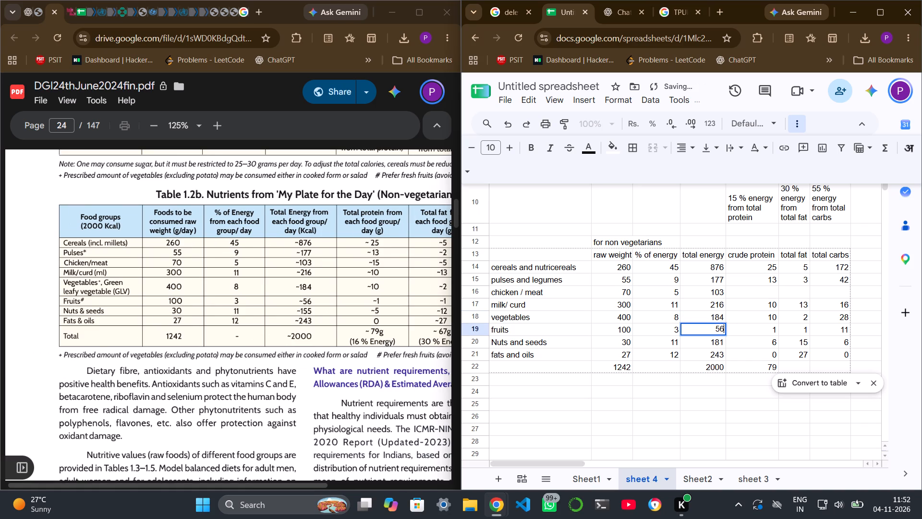
{"action": "key", "text": "Return"}
{"action": "type", "text": "155"}
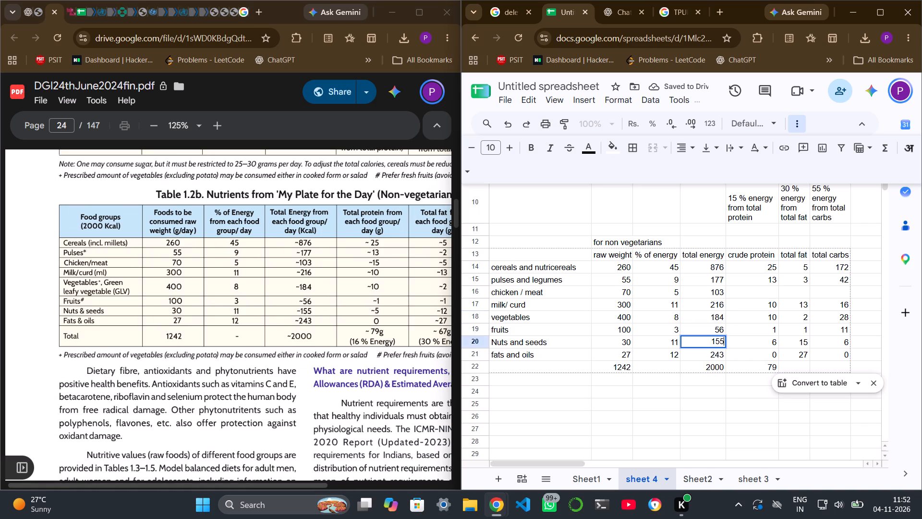
{"action": "key", "text": "Return"}
{"action": "key", "text": "Return"}
{"action": "key", "text": "Return"}
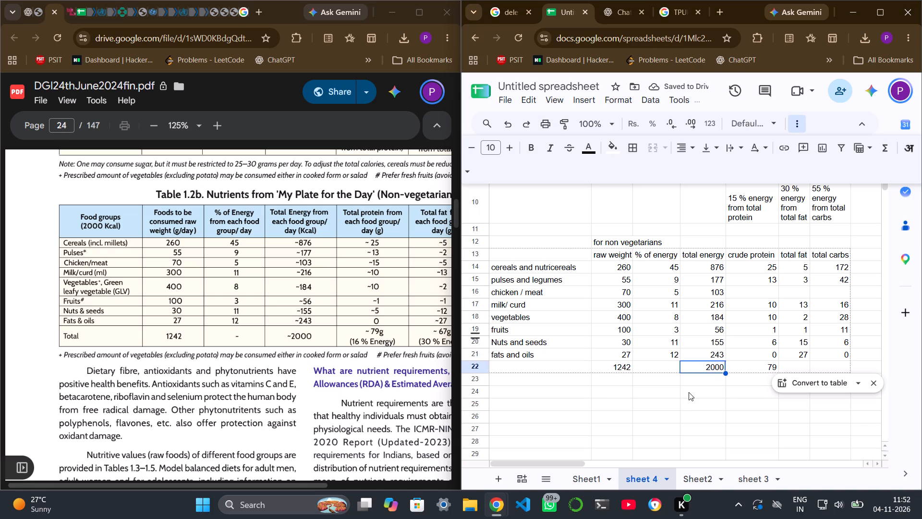
Add a check formula in D24 that sums the energy range D14:D22 and subtracts 2000.
{"action": "left_click", "coordinate": [706, 395]}
{"action": "key", "text": "equal"}
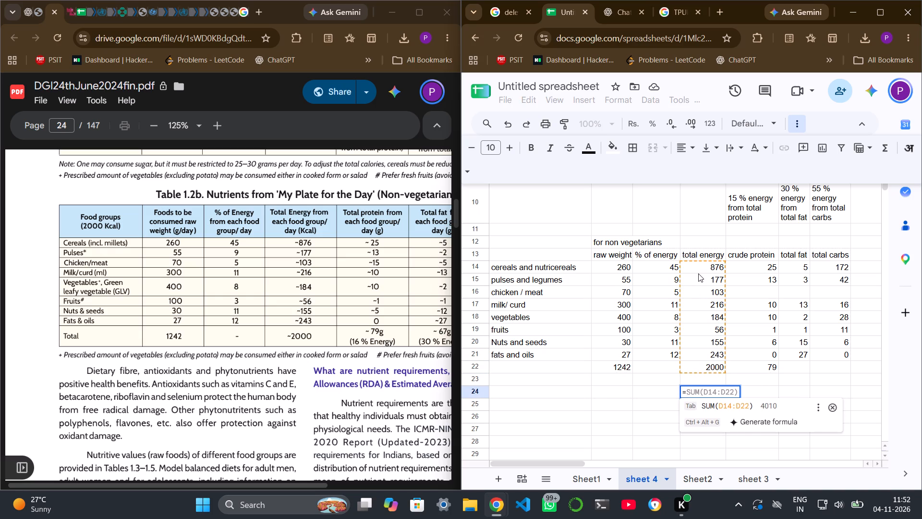
{"action": "key", "text": "Return"}
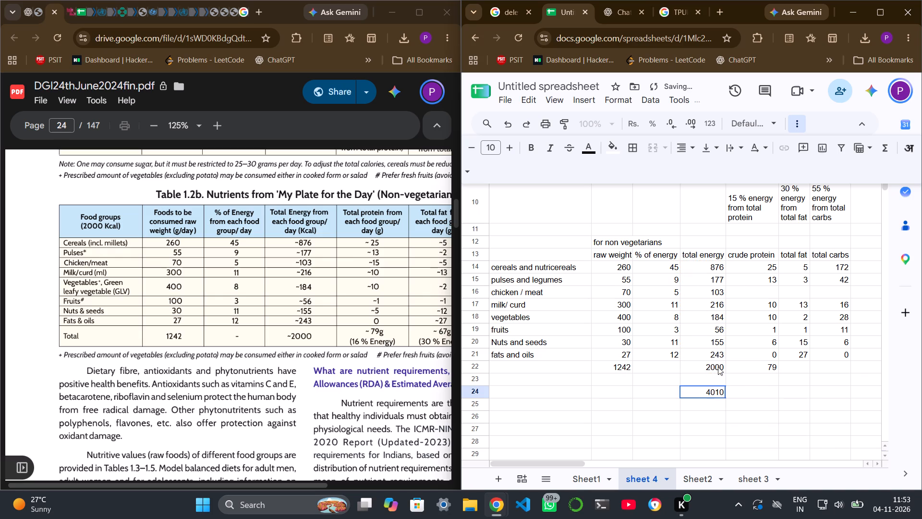
{"action": "left_click", "coordinate": [711, 392]}
{"action": "left_click", "coordinate": [711, 392]}
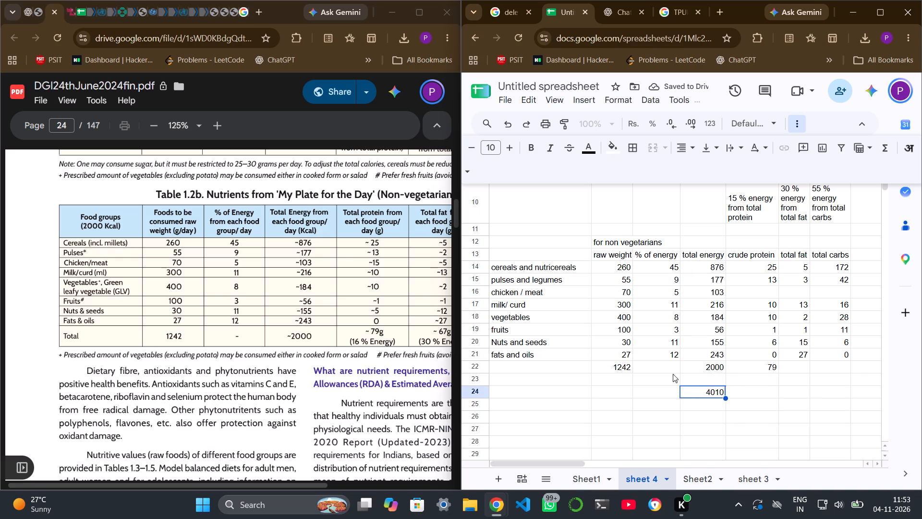
{"action": "left_click", "coordinate": [860, 123]}
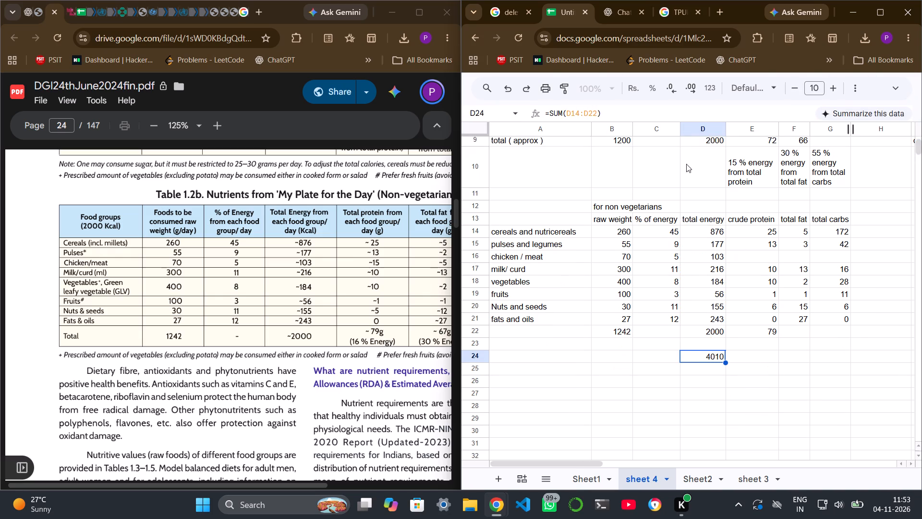
{"action": "left_click", "coordinate": [618, 111]}
{"action": "key", "text": "minus"}
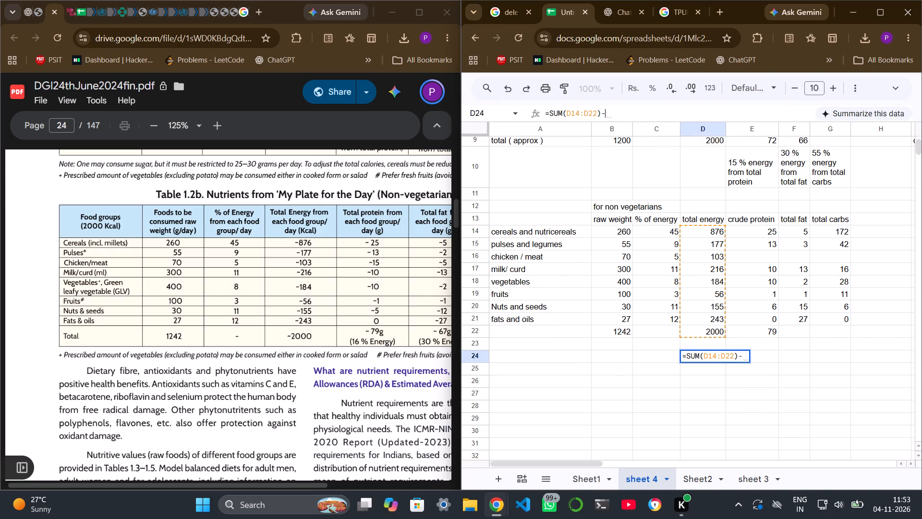
{"action": "type", "text": "2000"}
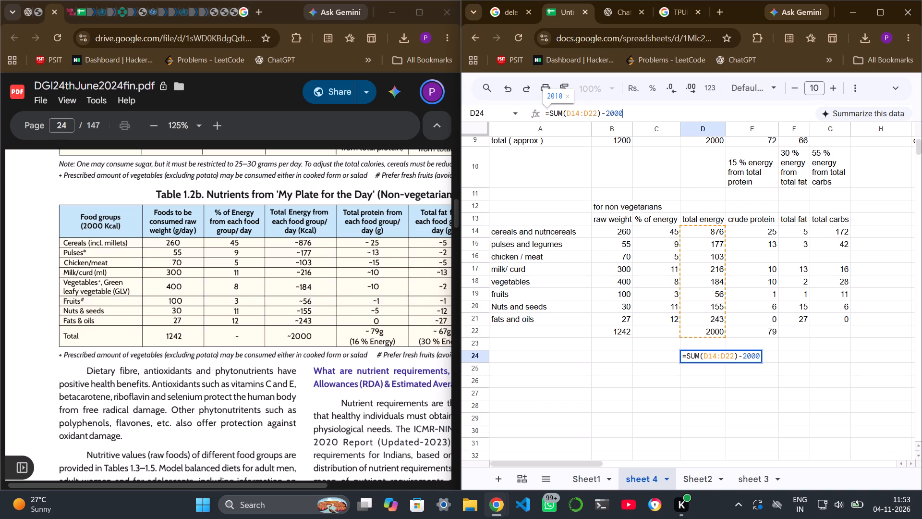
{"action": "key", "text": "Return"}
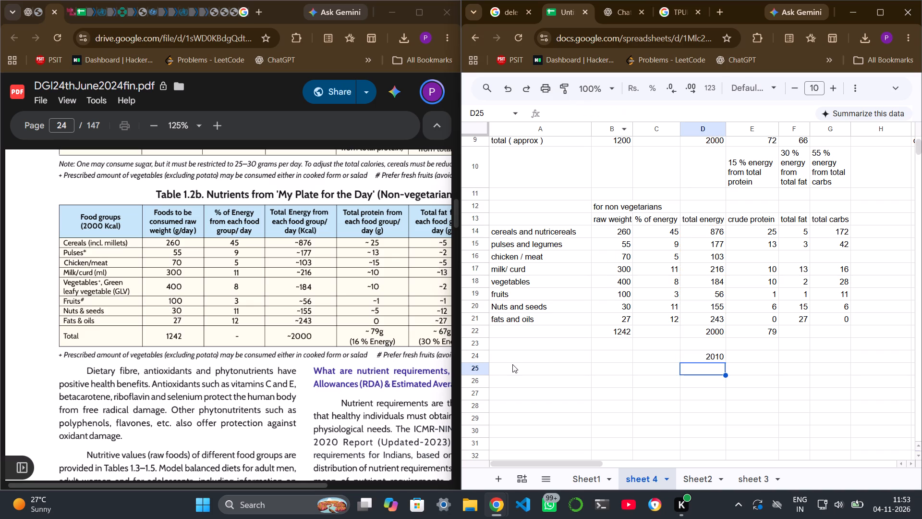
Set the non-vegetarian crude protein to 15 for chicken / meat and 5 for nuts and seeds.
{"action": "scroll", "coordinate": [725, 272], "scroll_direction": "up", "scroll_amount": 1}
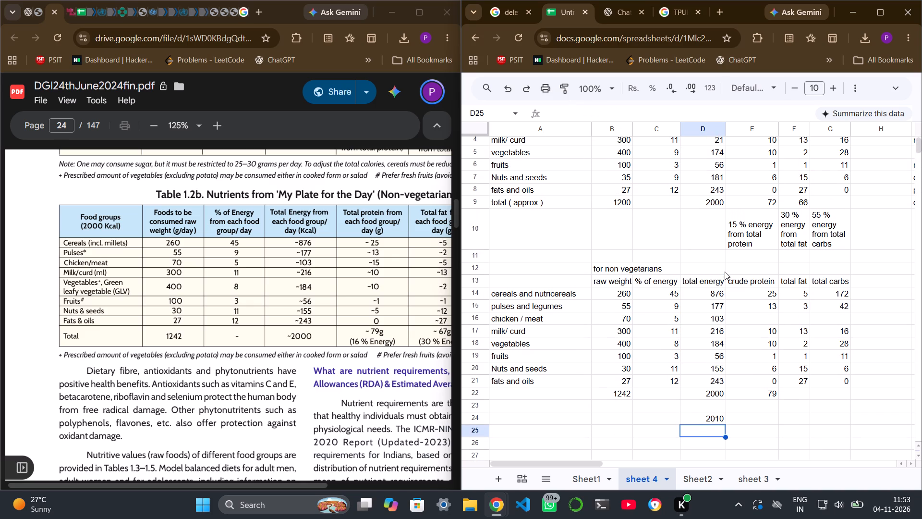
{"action": "left_click", "coordinate": [756, 395]}
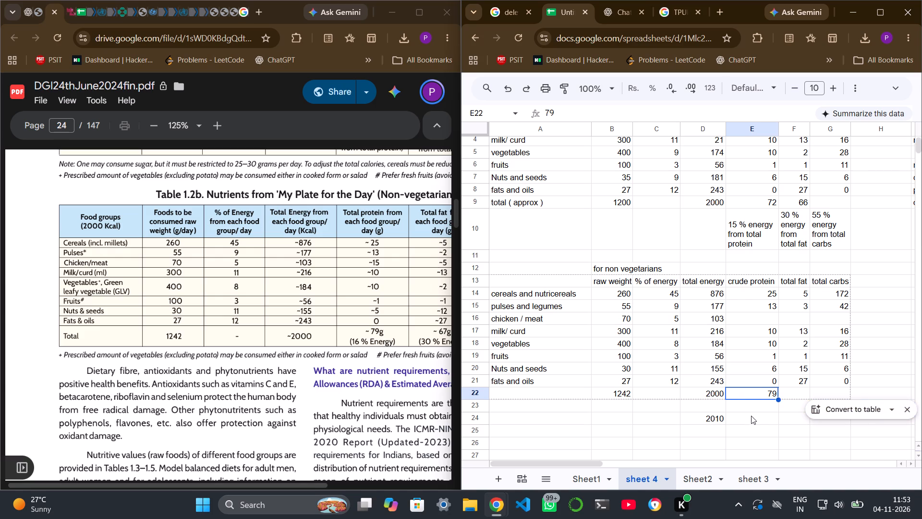
{"action": "scroll", "coordinate": [763, 375], "scroll_direction": "left", "scroll_amount": 1}
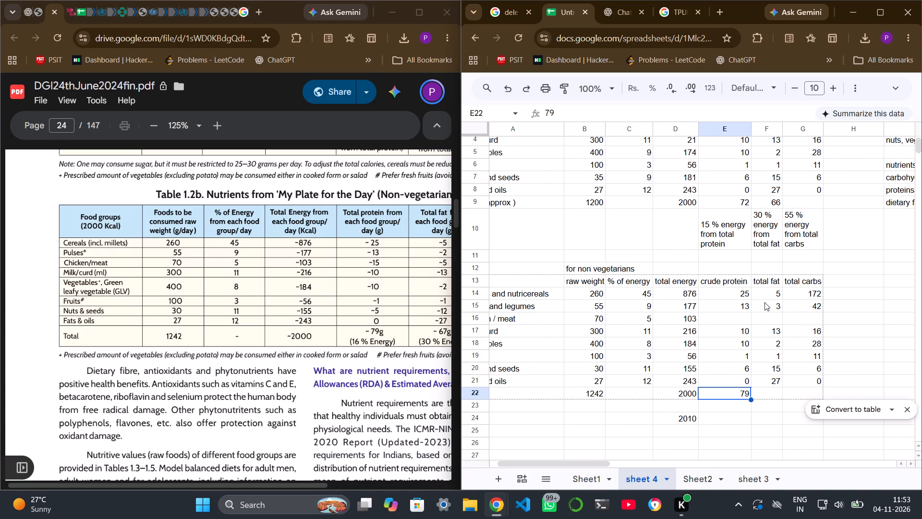
{"action": "left_click", "coordinate": [740, 320]}
{"action": "type", "text": "15"}
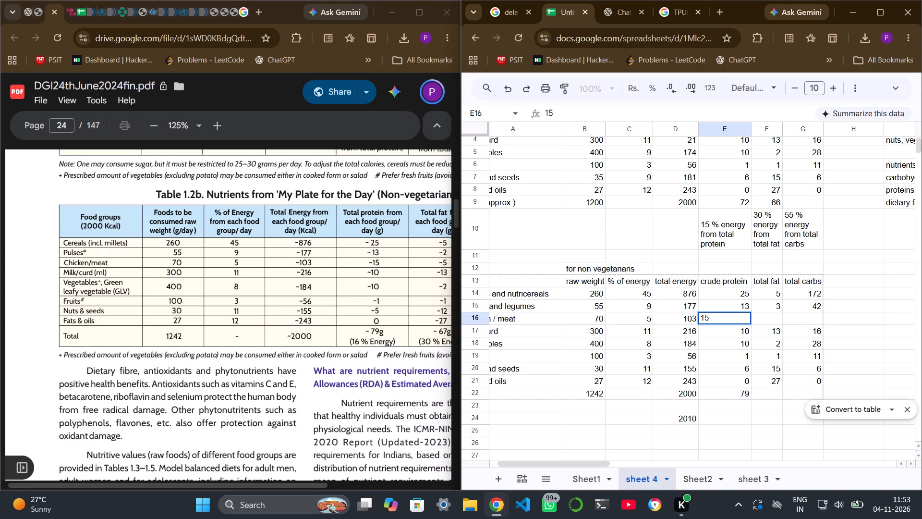
{"action": "key", "text": "Return"}
{"action": "key", "text": "Return"}
{"action": "key", "text": "Return"}
{"action": "key", "text": "Return"}
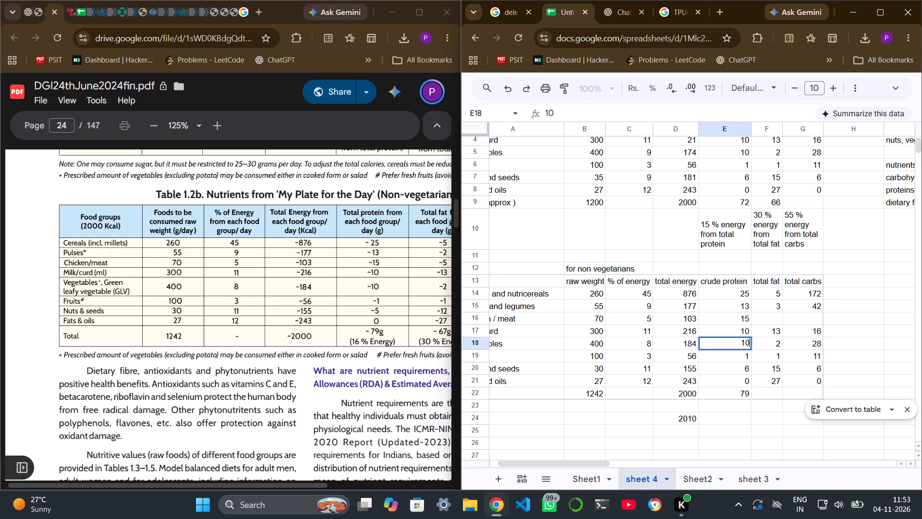
{"action": "key", "text": "Return"}
{"action": "key", "text": "Return"}
{"action": "key", "text": "Return"}
{"action": "key", "text": "5"}
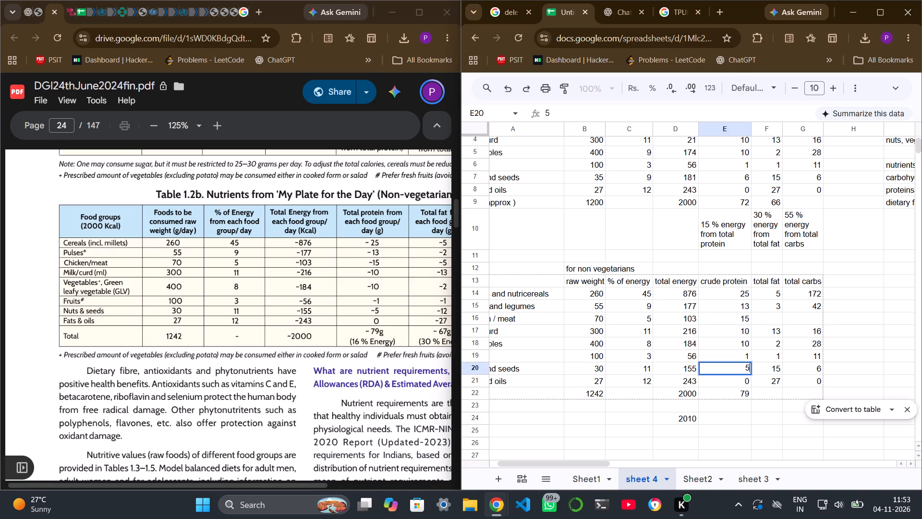
{"action": "key", "text": "Return"}
Set the non-vegetarian total fat to 12 for nuts and seeds, 5 for chicken / meat and 2 for pulses and legumes.
{"action": "key", "text": "Right"}
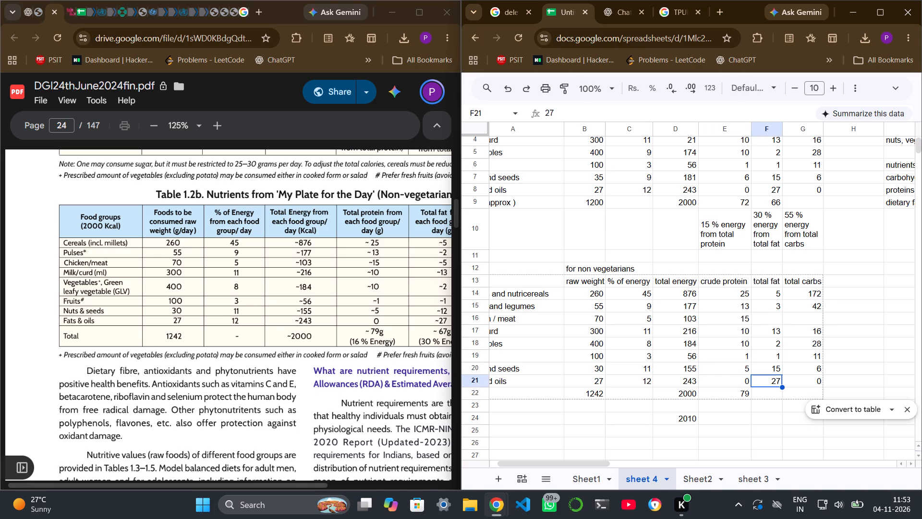
{"action": "scroll", "coordinate": [379, 350], "scroll_direction": "left", "scroll_amount": 1}
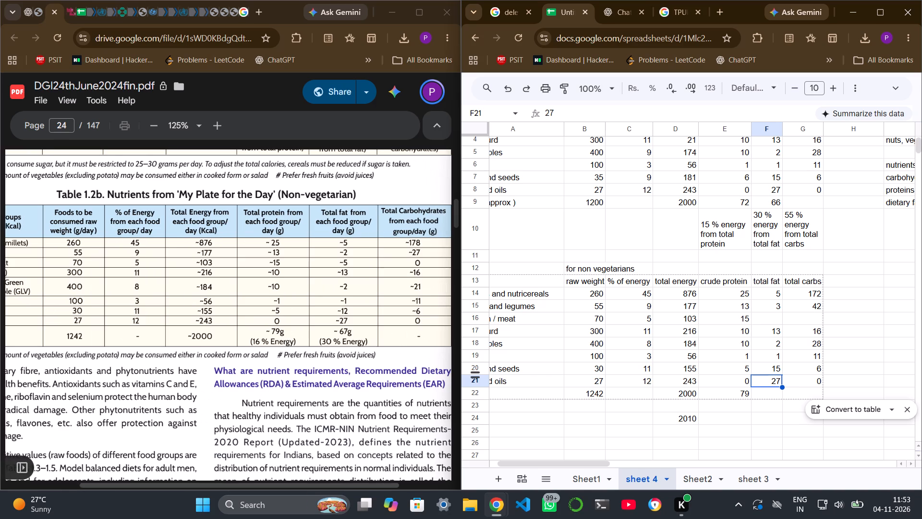
{"action": "scroll", "coordinate": [379, 350], "scroll_direction": "left", "scroll_amount": 1}
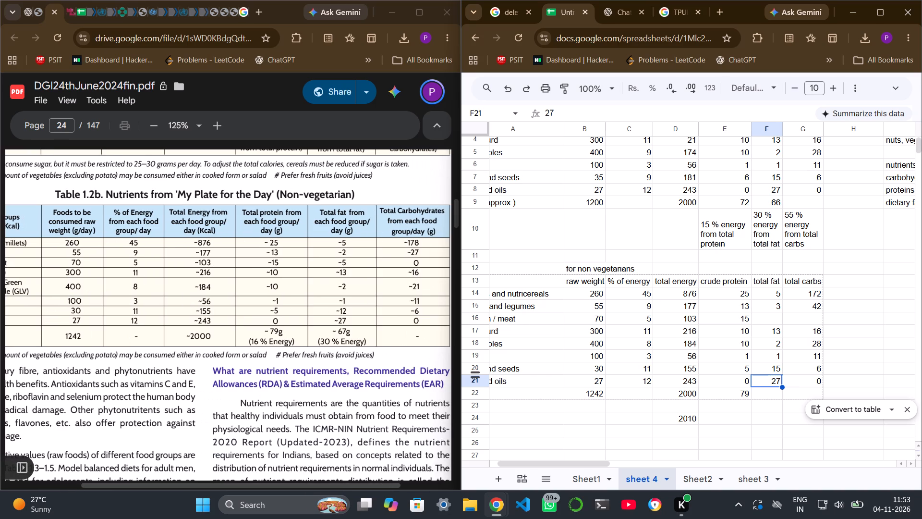
{"action": "key", "text": "Up"}
{"action": "type", "text": "12"}
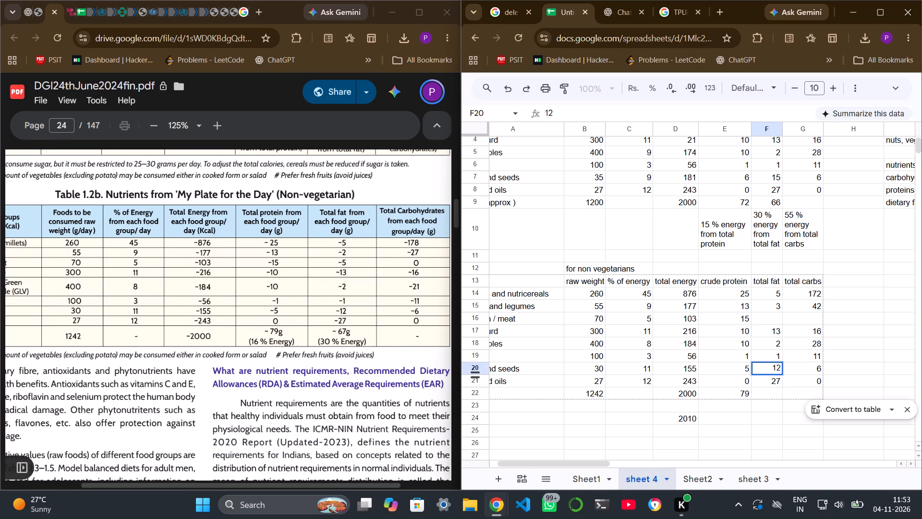
{"action": "key", "text": "Up"}
{"action": "key", "text": "Up"}
{"action": "key", "text": "Up"}
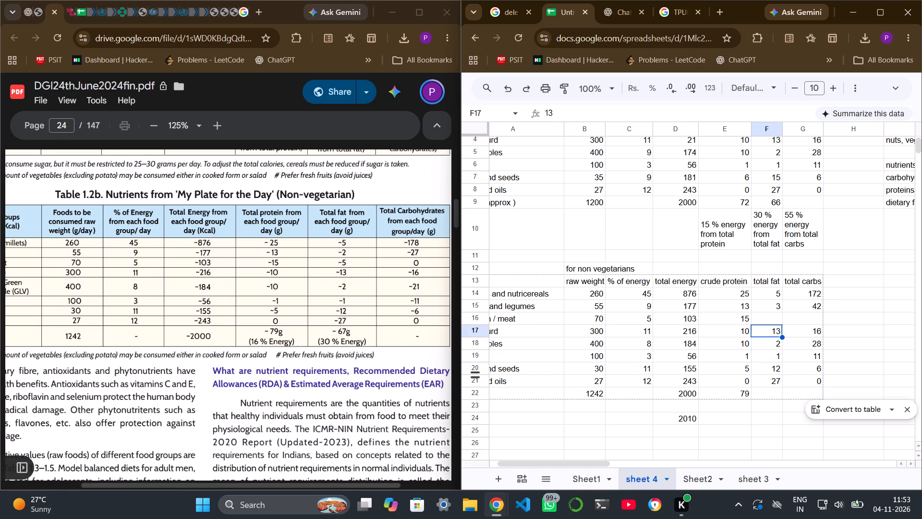
{"action": "key", "text": "Up"}
{"action": "key", "text": "5"}
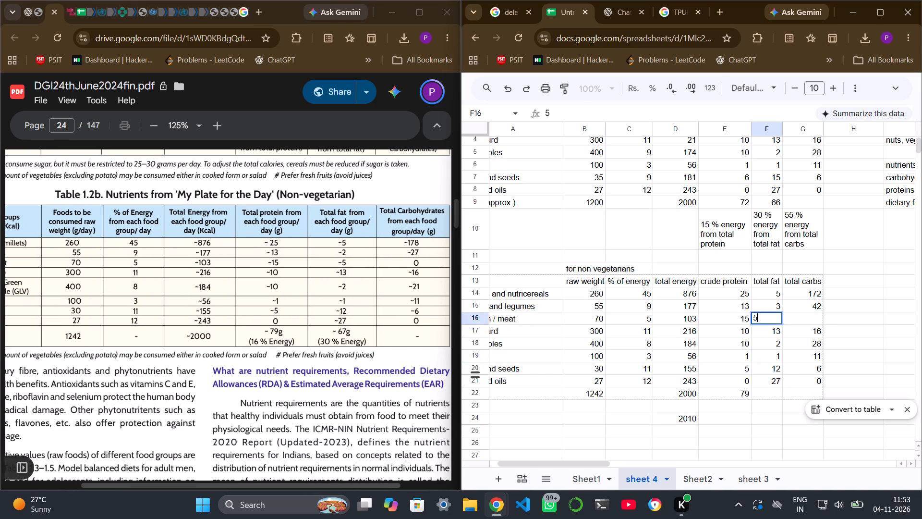
{"action": "key", "text": "Up"}
{"action": "key", "text": "Up"}
{"action": "key", "text": "Down"}
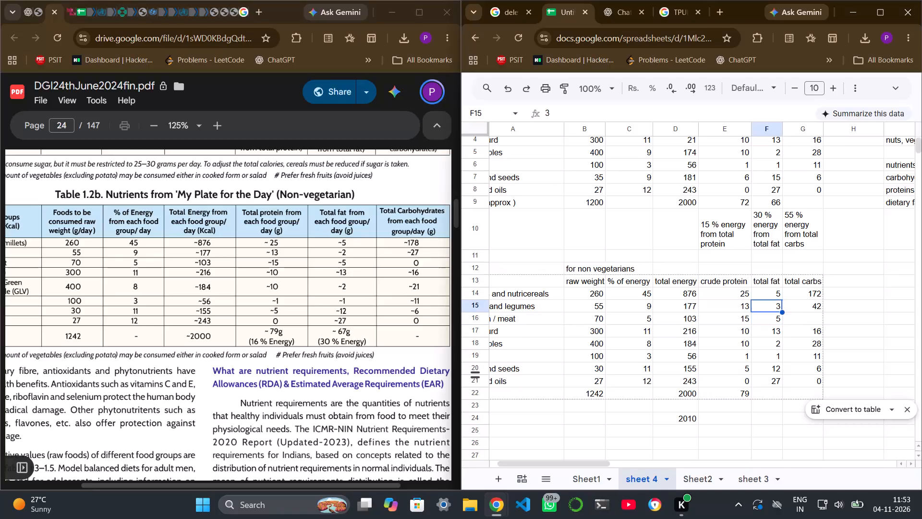
{"action": "key", "text": "2"}
Set the non-vegetarian total carbs to 178 for cereals, 27 for pulses, 0 for chicken / meat and 21 for vegetables.
{"action": "key", "text": "Right"}
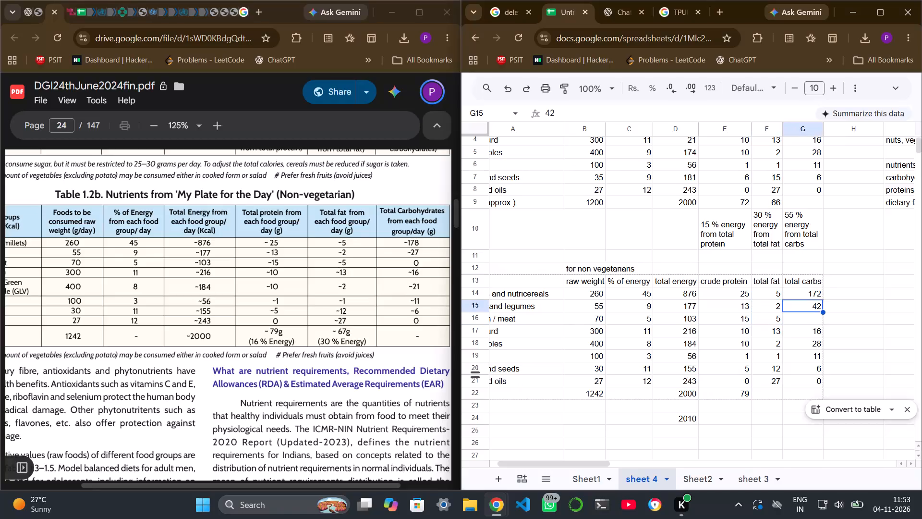
{"action": "key", "text": "Down"}
{"action": "key", "text": "Up"}
{"action": "key", "text": "Up"}
{"action": "type", "text": "178"}
{"action": "key", "text": "Return"}
{"action": "type", "text": "24"}
{"action": "key", "text": "BackSpace"}
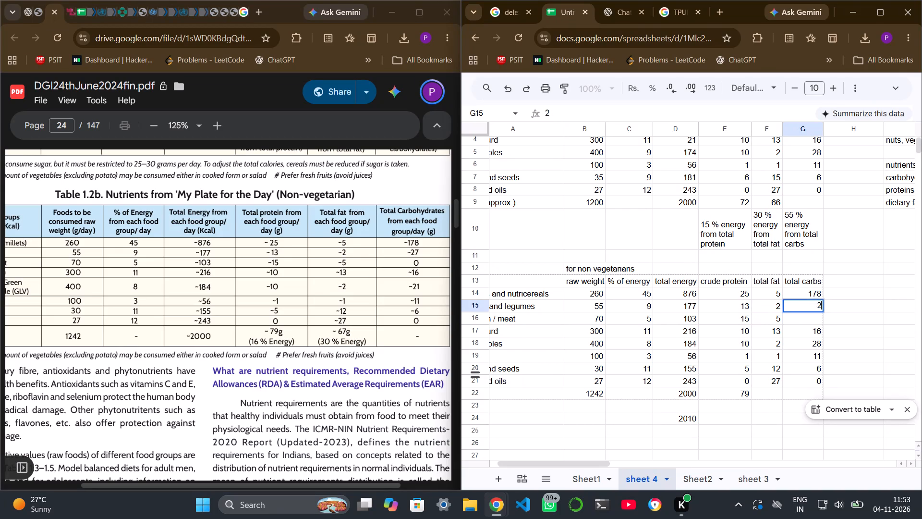
{"action": "key", "text": "7"}
{"action": "key", "text": "Return"}
{"action": "key", "text": "0"}
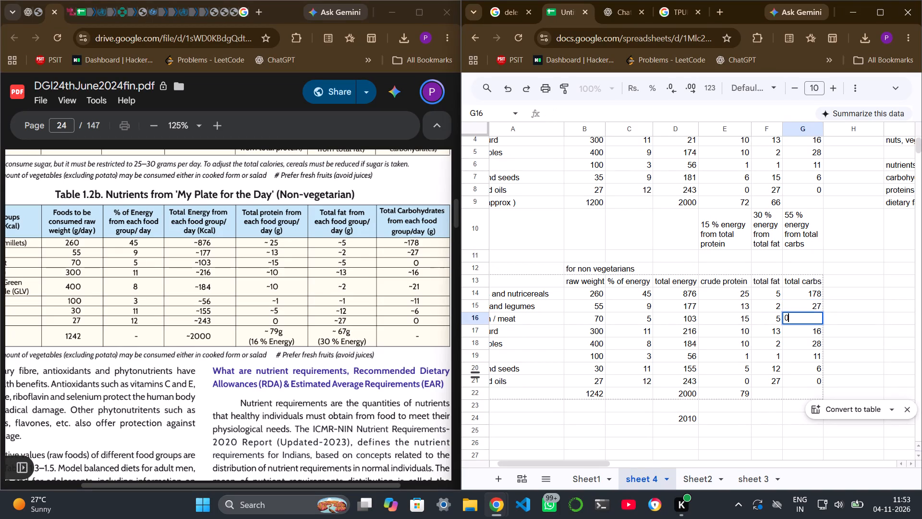
{"action": "key", "text": "Return"}
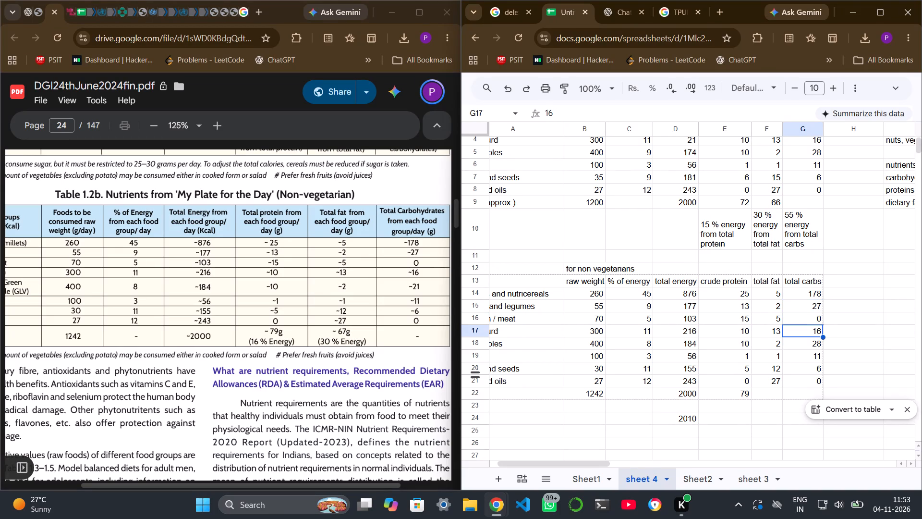
{"action": "key", "text": "Down"}
{"action": "type", "text": "21"}
{"action": "key", "text": "Return"}
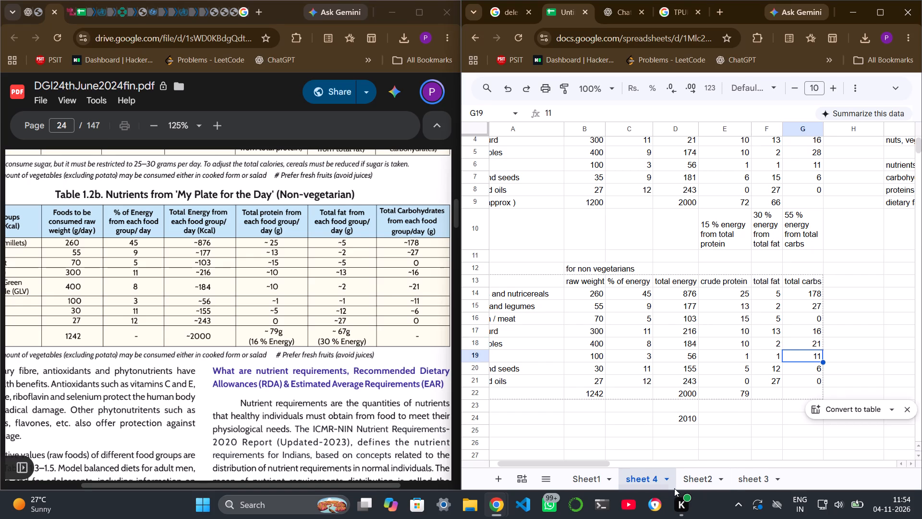
Set the non-vegetarian table's overall total fat to 67 in F22.
{"action": "left_click", "coordinate": [772, 389]}
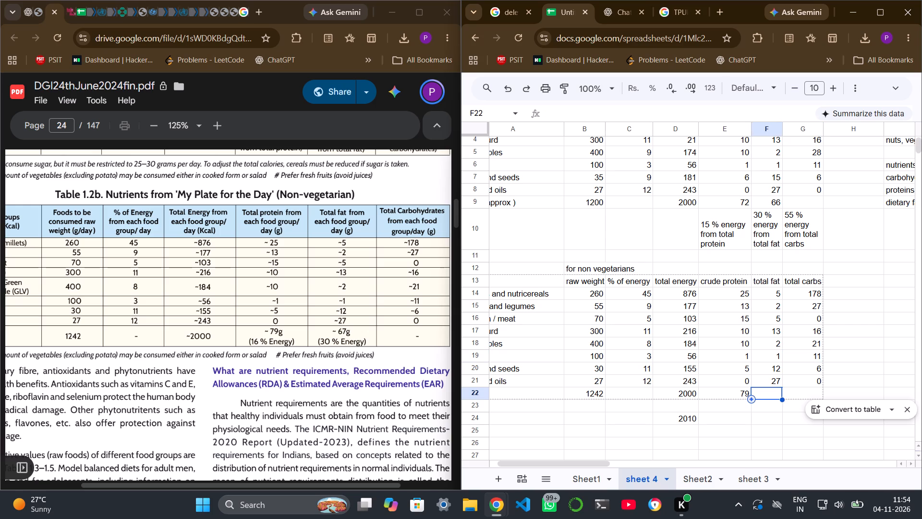
{"action": "type", "text": "67"}
{"action": "key", "text": "Return"}
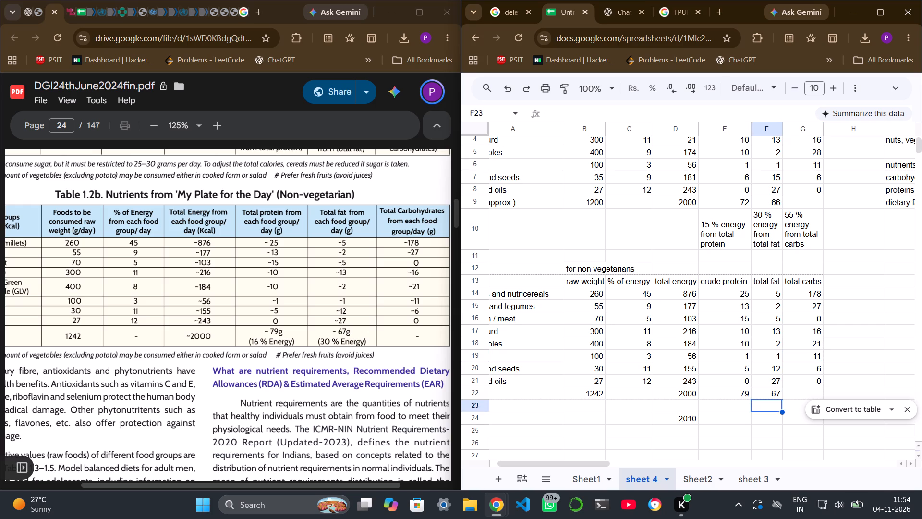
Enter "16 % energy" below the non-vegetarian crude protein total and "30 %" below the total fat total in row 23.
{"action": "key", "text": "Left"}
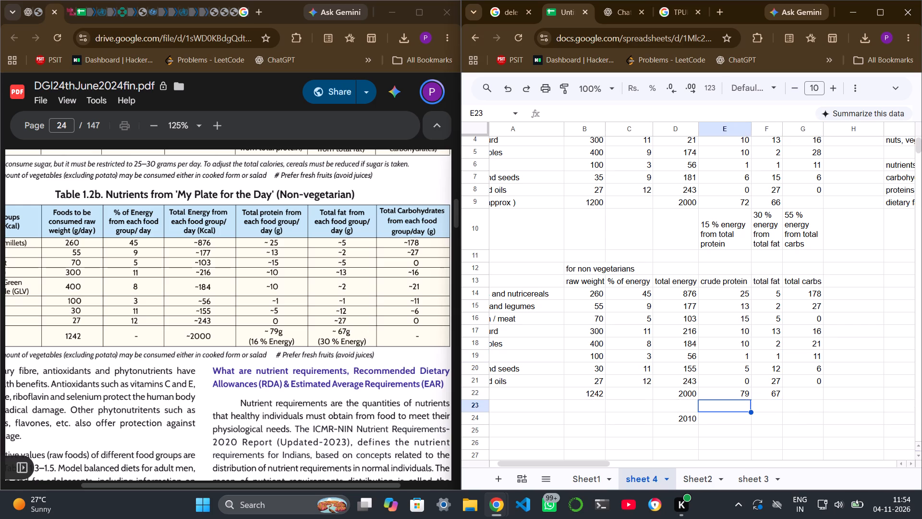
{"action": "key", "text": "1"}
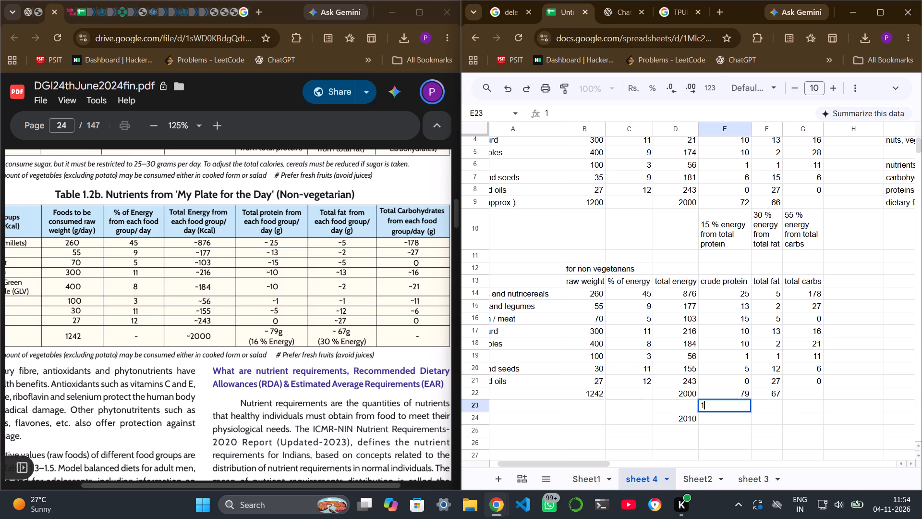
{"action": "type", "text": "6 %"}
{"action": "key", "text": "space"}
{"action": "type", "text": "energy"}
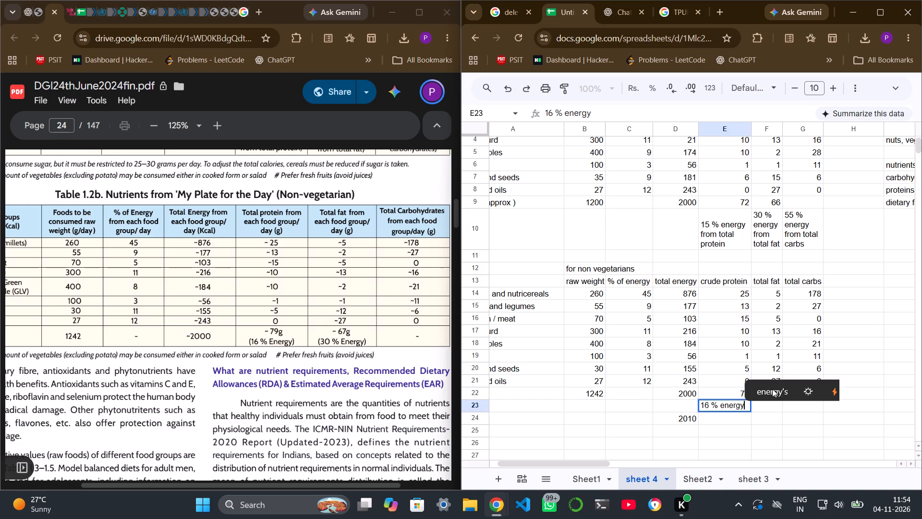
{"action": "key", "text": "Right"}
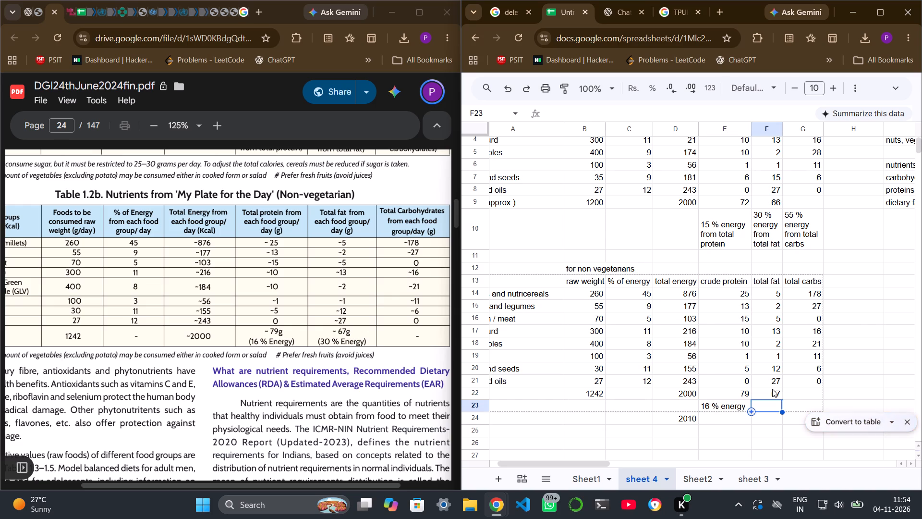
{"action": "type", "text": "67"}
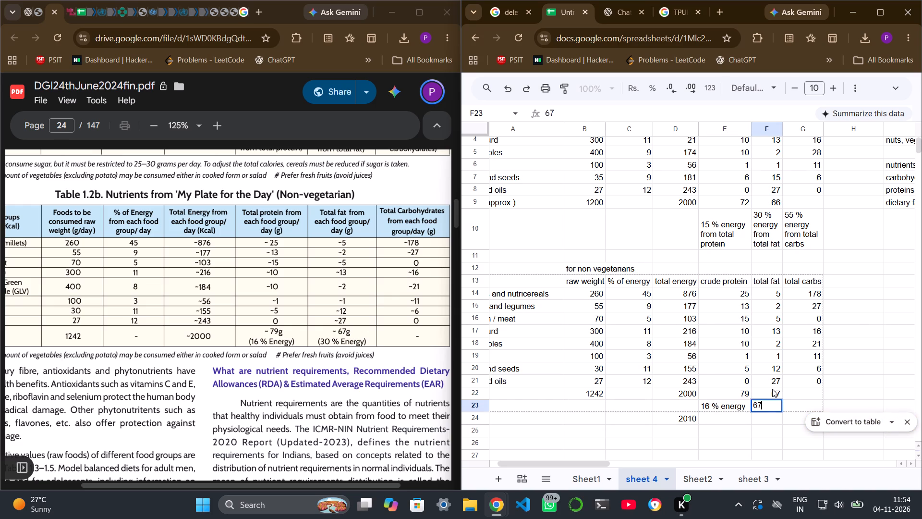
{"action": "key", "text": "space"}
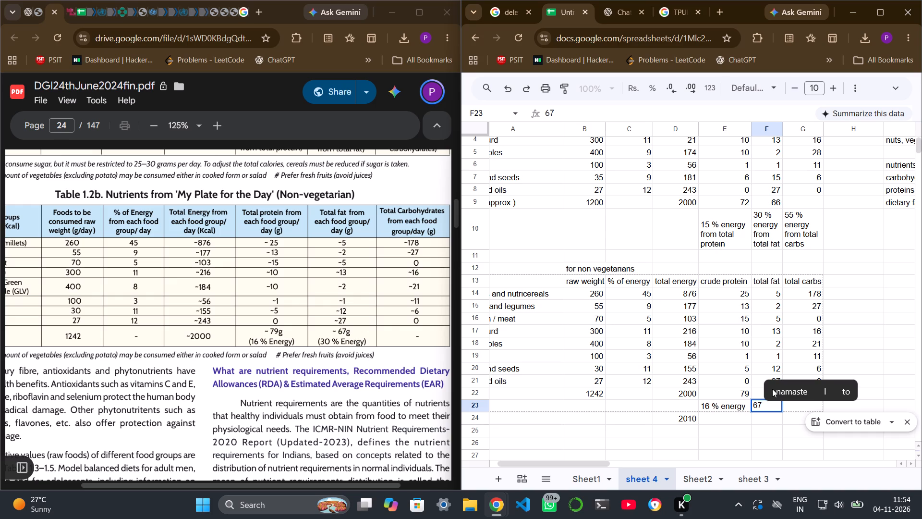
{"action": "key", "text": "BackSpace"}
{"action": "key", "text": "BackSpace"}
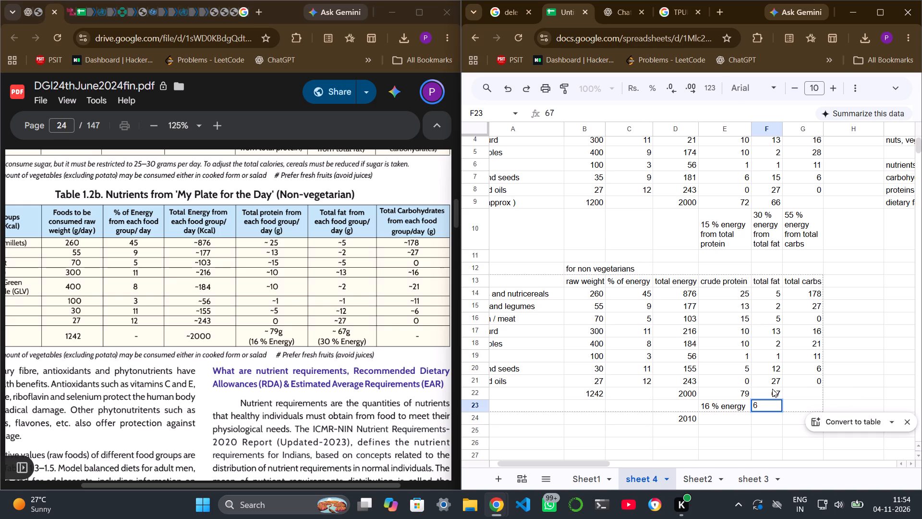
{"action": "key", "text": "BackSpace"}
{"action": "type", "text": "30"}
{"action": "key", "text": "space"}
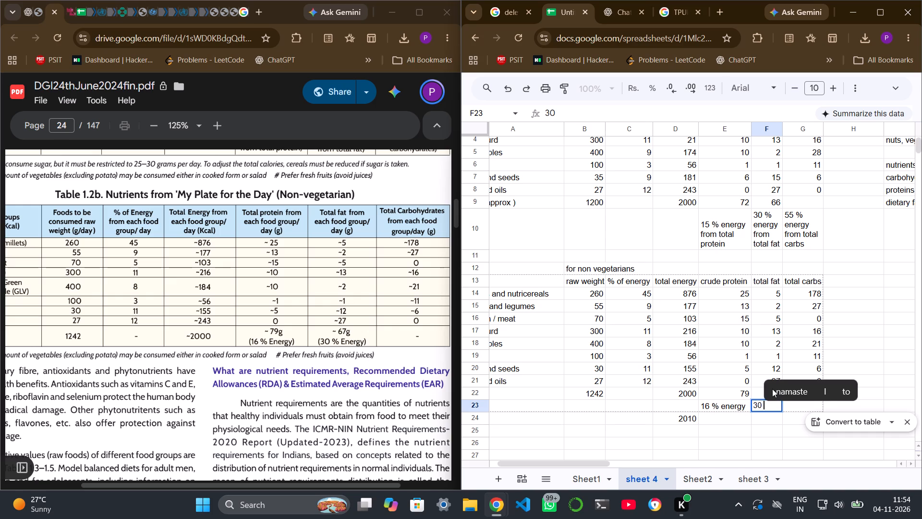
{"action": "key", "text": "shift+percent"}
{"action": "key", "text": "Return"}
Replace the energy share entries in row 23 with plain numbers: 16 for crude protein and 30 for total fat.
{"action": "key", "text": "Left"}
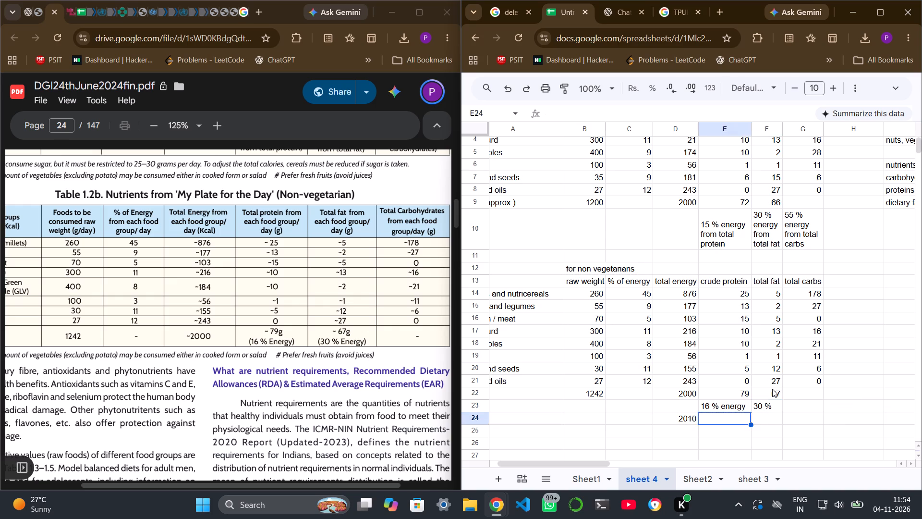
{"action": "key", "text": "Left"}
{"action": "key", "text": "Right"}
{"action": "key", "text": "Up"}
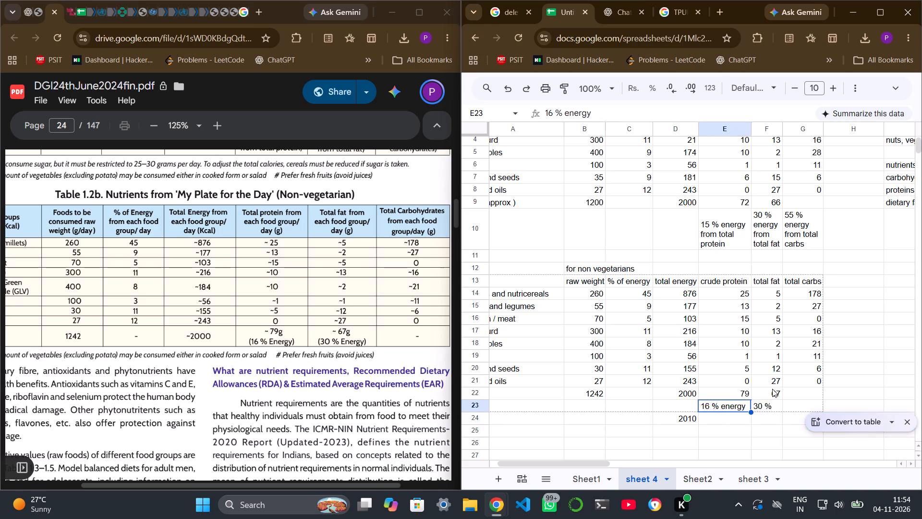
{"action": "type", "text": "16"}
{"action": "key", "text": "Right"}
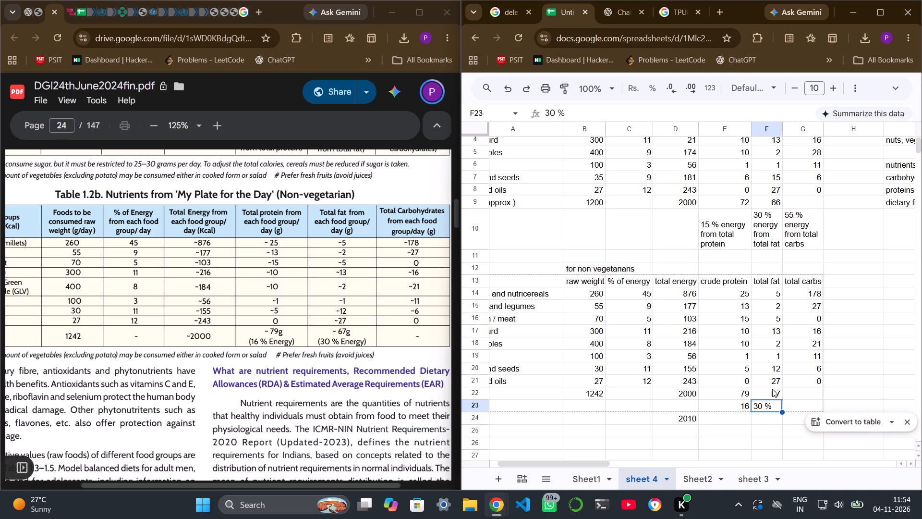
{"action": "type", "text": "30"}
{"action": "key", "text": "Return"}
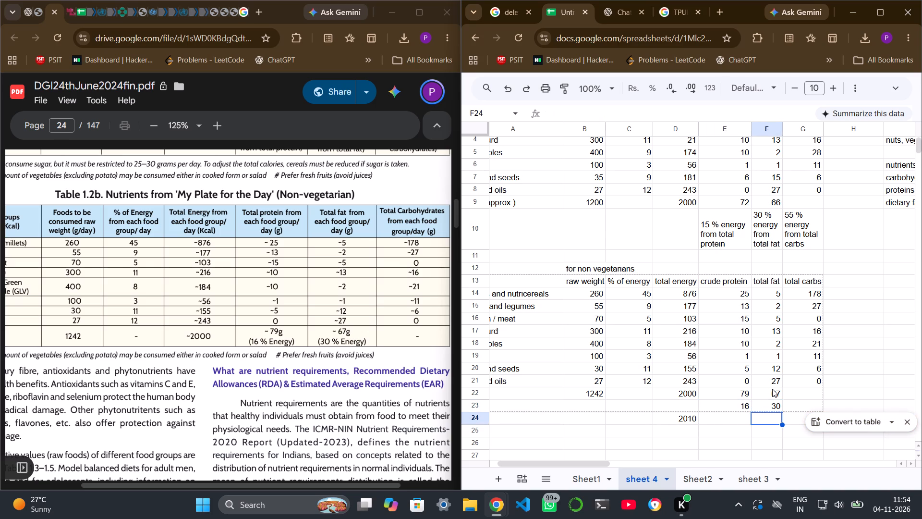
Label the non-vegetarian table's last two rows "total ( approx )" in A22 and "% energy" in A23.
{"action": "key", "text": "Up"}
{"action": "key", "text": "Left"}
{"action": "key", "text": "Left"}
{"action": "key", "text": "Left"}
{"action": "key", "text": "Left"}
{"action": "key", "text": "Left"}
{"action": "key", "text": "Left"}
{"action": "key", "text": "Left"}
{"action": "key", "text": "Left"}
{"action": "key", "text": "Left"}
{"action": "key", "text": "Left"}
{"action": "key", "text": "Left"}
{"action": "key", "text": "Left"}
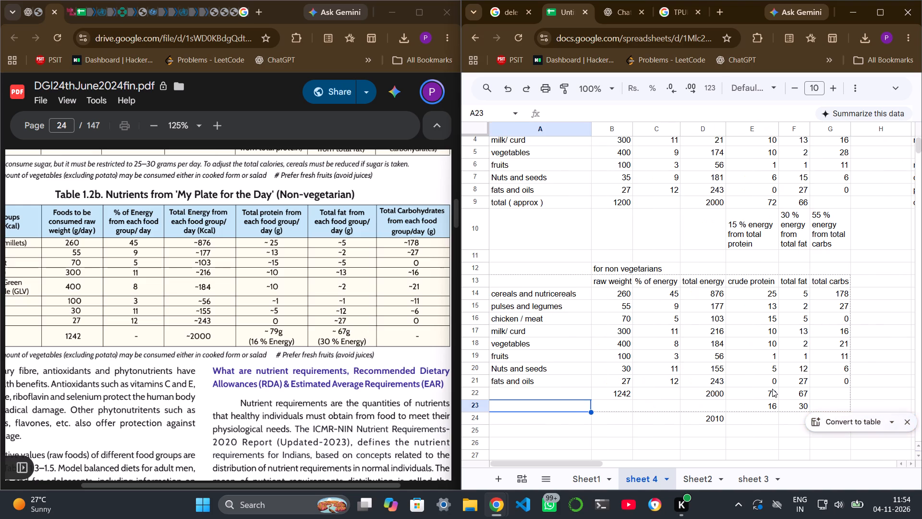
{"action": "key", "text": "Up"}
{"action": "type", "text": "total ("}
{"action": "key", "text": "space"}
{"action": "type", "text": "approx )"}
{"action": "key", "text": "Return"}
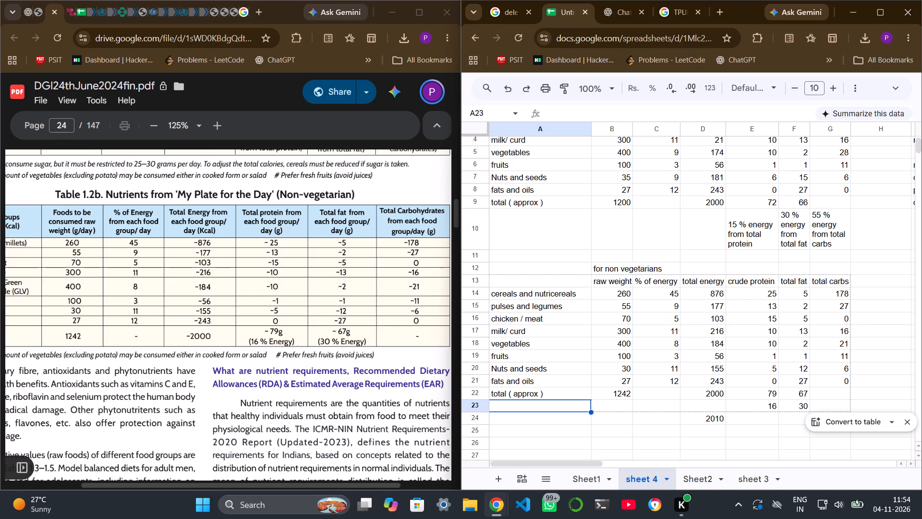
{"action": "type", "text": "% energy"}
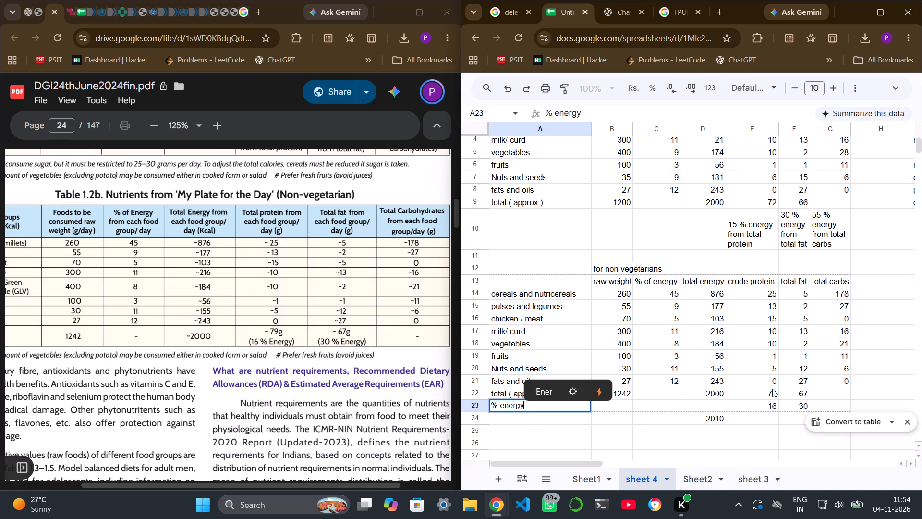
{"action": "key", "text": "Return"}
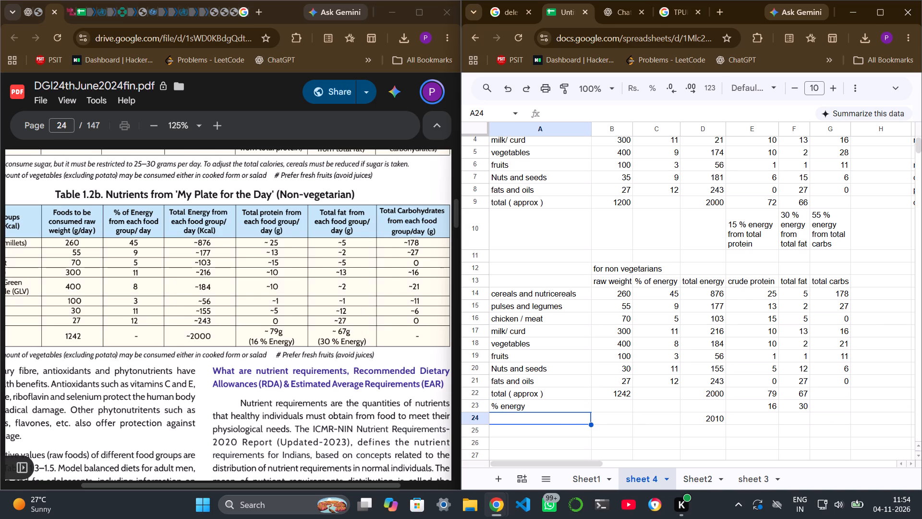
Look through the guidelines PDF beyond Table 1.2b for the content that follows the non-vegetarian table.
{"action": "scroll", "coordinate": [339, 306], "scroll_direction": "down", "scroll_amount": 3}
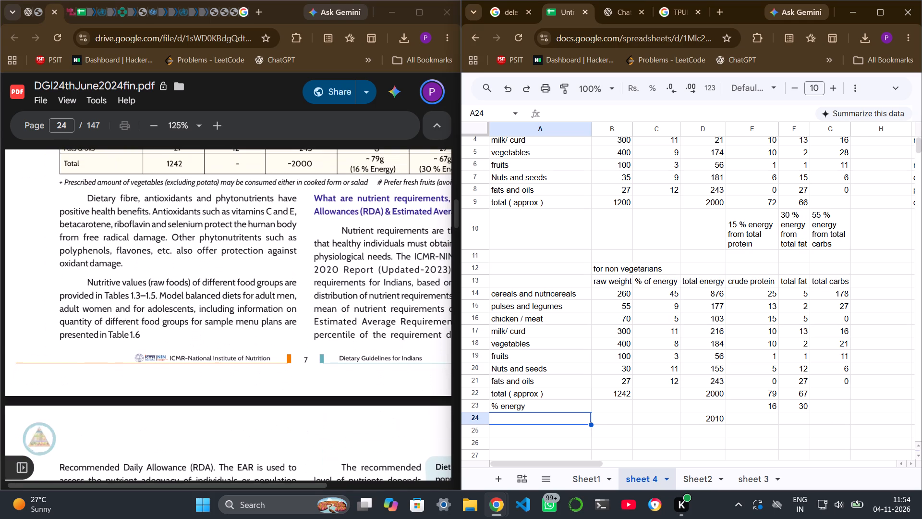
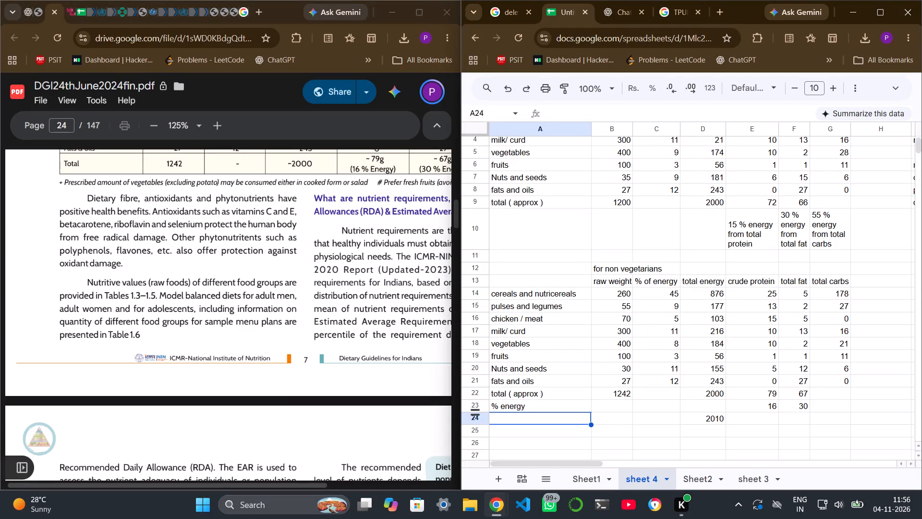
Examine the guidelines text below Table 1.2b on nutritive values, nutrient requirements, RDA and Estimated Average Requirements.
{"action": "scroll", "coordinate": [221, 289], "scroll_direction": "down", "scroll_amount": 1}
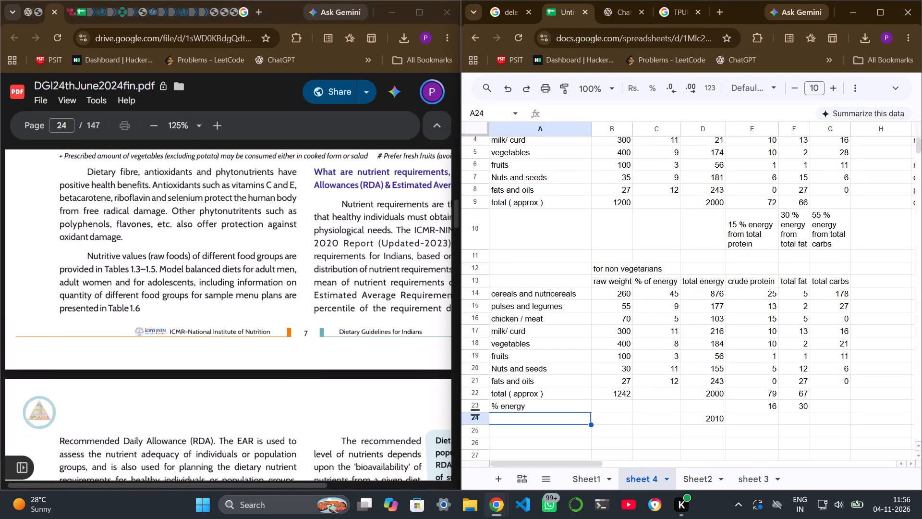
{"action": "scroll", "coordinate": [221, 289], "scroll_direction": "down", "scroll_amount": 1}
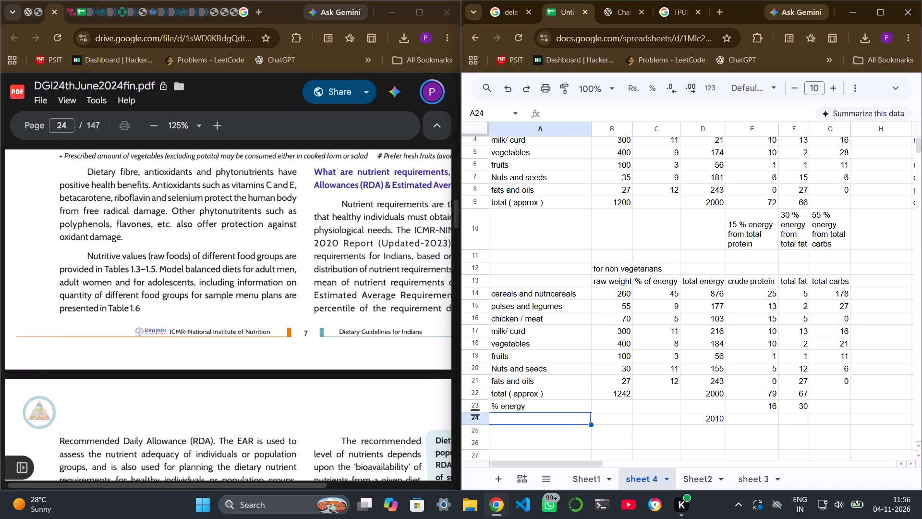
{"action": "scroll", "coordinate": [223, 293], "scroll_direction": "up", "scroll_amount": 1}
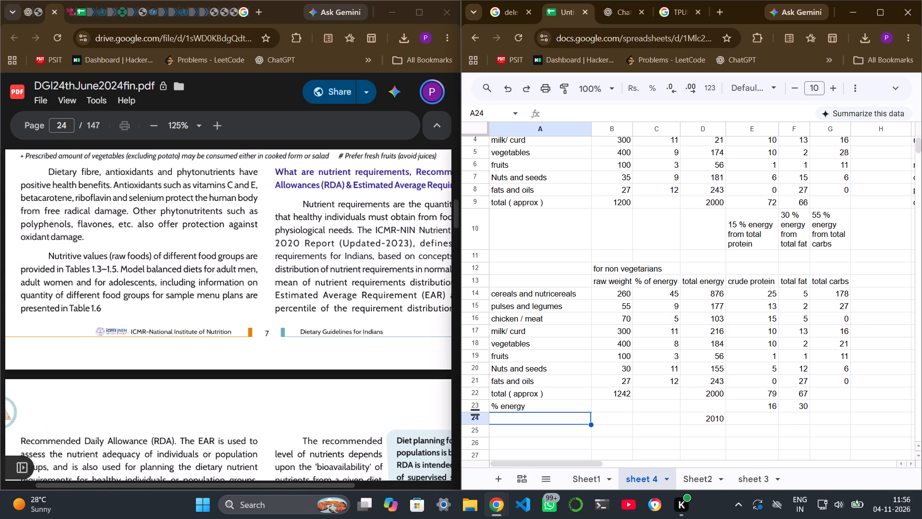
{"action": "scroll", "coordinate": [223, 293], "scroll_direction": "up", "scroll_amount": 3}
{"action": "scroll", "coordinate": [223, 293], "scroll_direction": "down", "scroll_amount": 1}
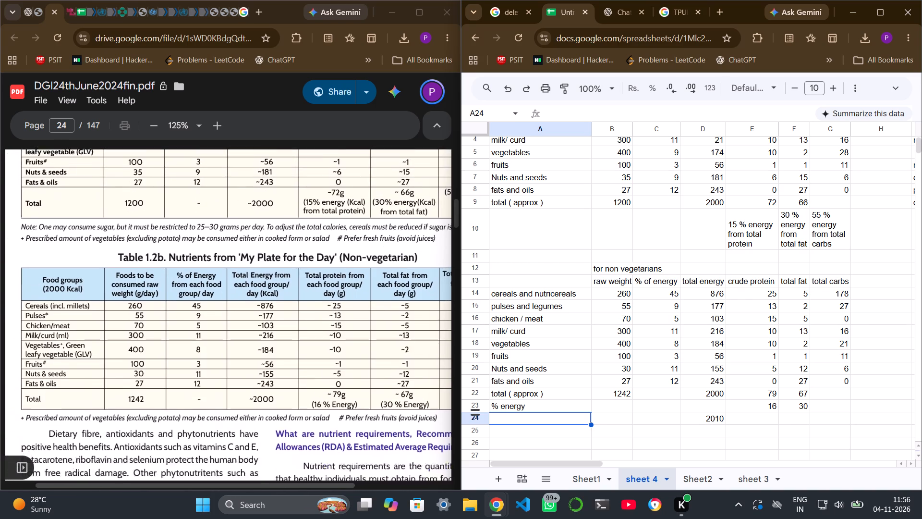
{"action": "scroll", "coordinate": [223, 293], "scroll_direction": "down", "scroll_amount": 3}
{"action": "scroll", "coordinate": [223, 293], "scroll_direction": "left", "scroll_amount": 1}
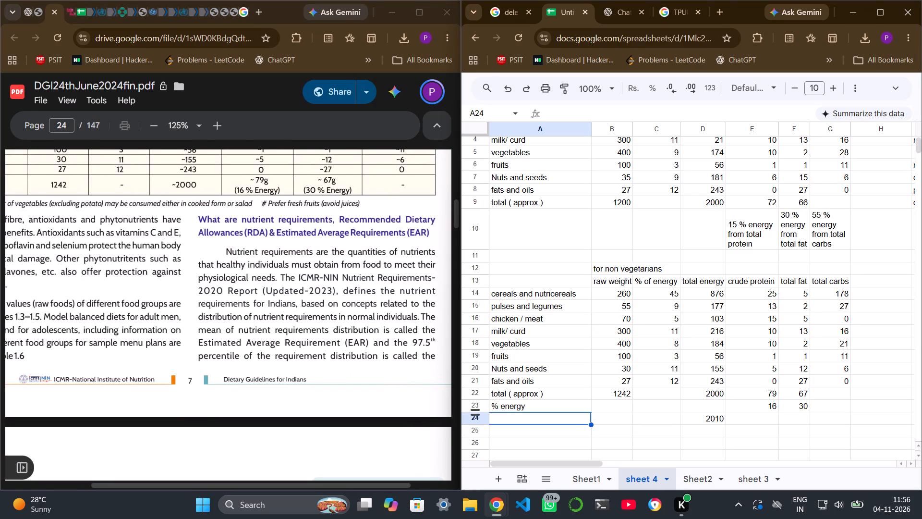
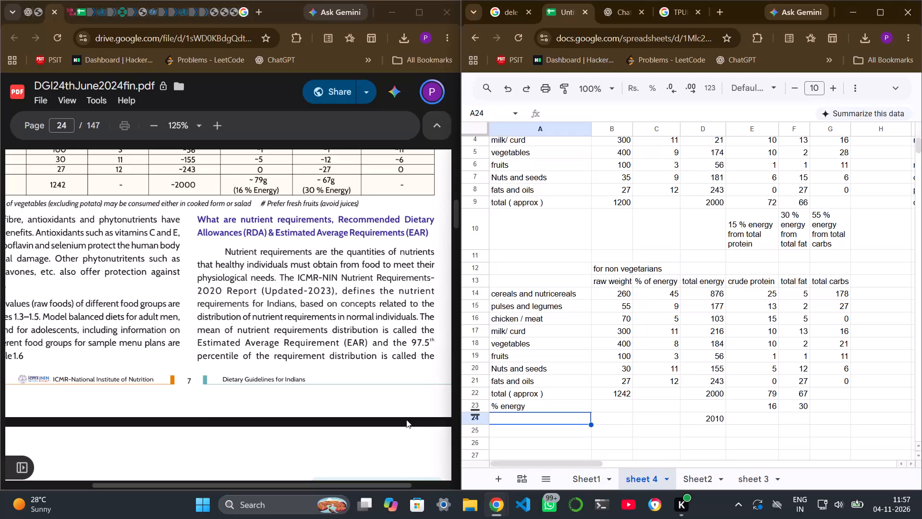
Clear the contents of row 24, below the non-vegetarian table's % energy row, in sheet 4.
{"action": "left_click", "coordinate": [477, 418]}
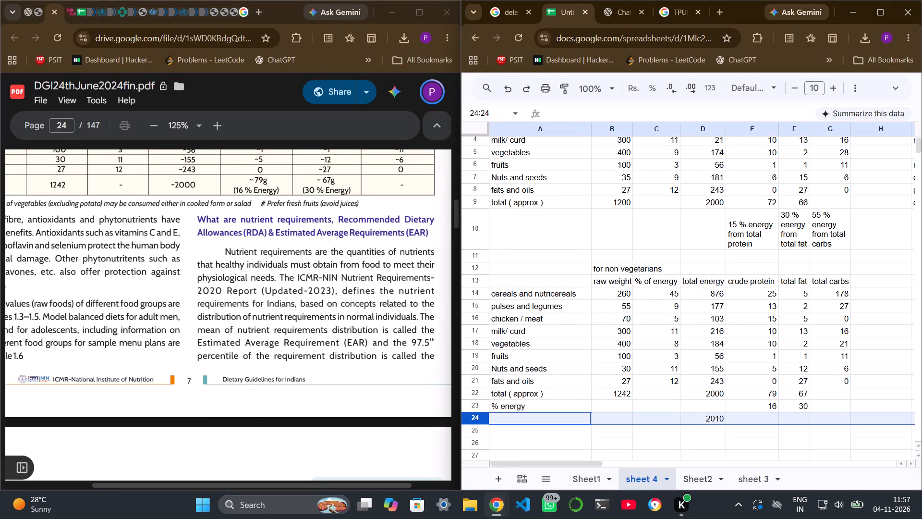
{"action": "key", "text": "BackSpace"}
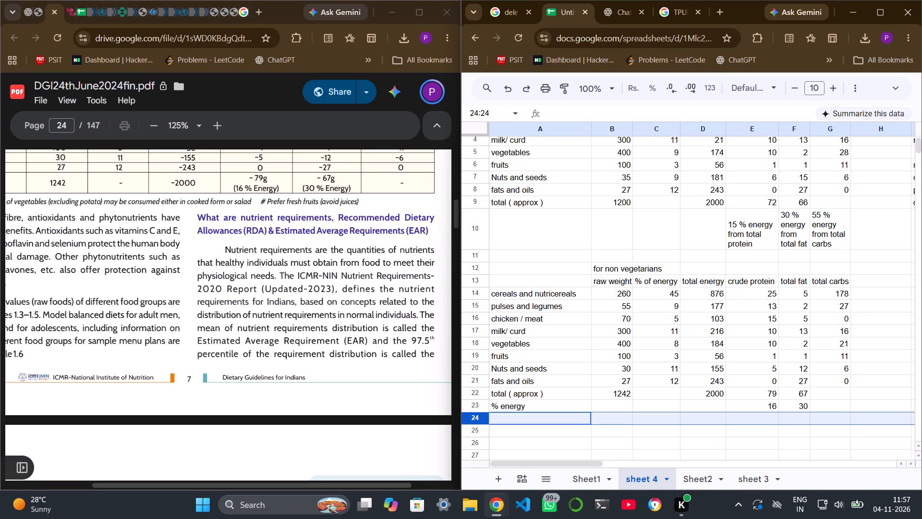
Examine the guidelines PDF from the nutrient requirements section to Table 1.3 on macronutrients and dietary fibre in food groups, page 25.
{"action": "scroll", "coordinate": [303, 303], "scroll_direction": "down", "scroll_amount": 1}
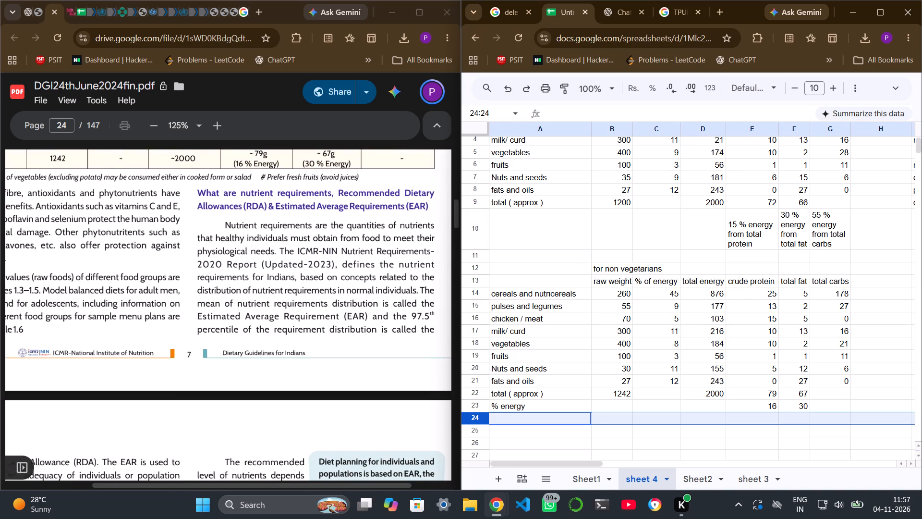
{"action": "scroll", "coordinate": [303, 303], "scroll_direction": "down", "scroll_amount": 3}
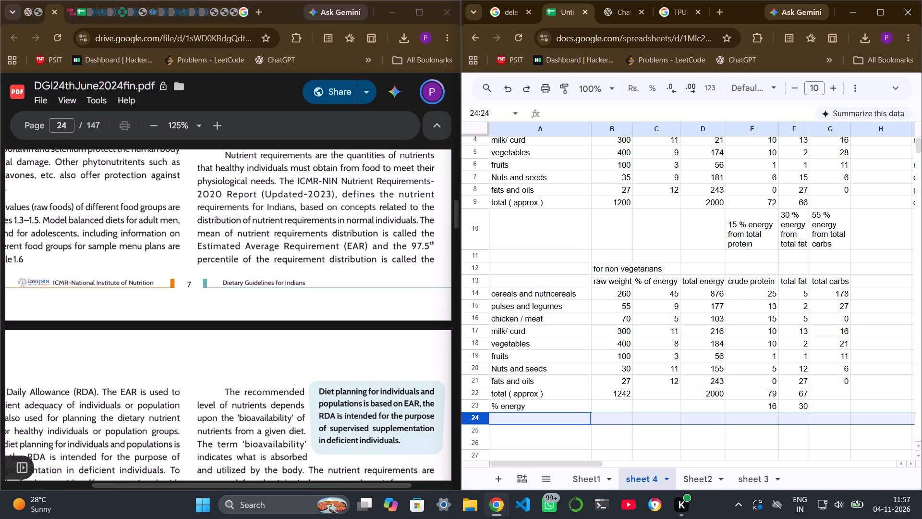
{"action": "scroll", "coordinate": [303, 303], "scroll_direction": "down", "scroll_amount": 1}
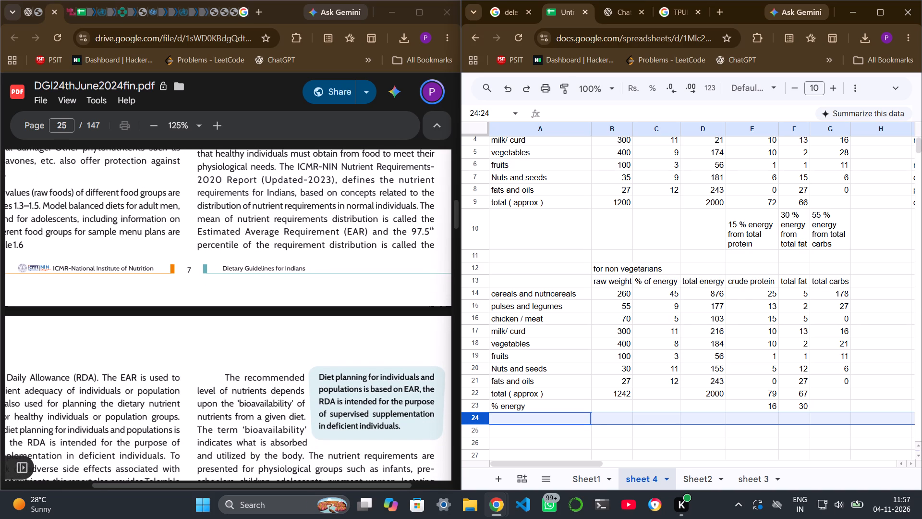
{"action": "scroll", "coordinate": [303, 303], "scroll_direction": "down", "scroll_amount": 7}
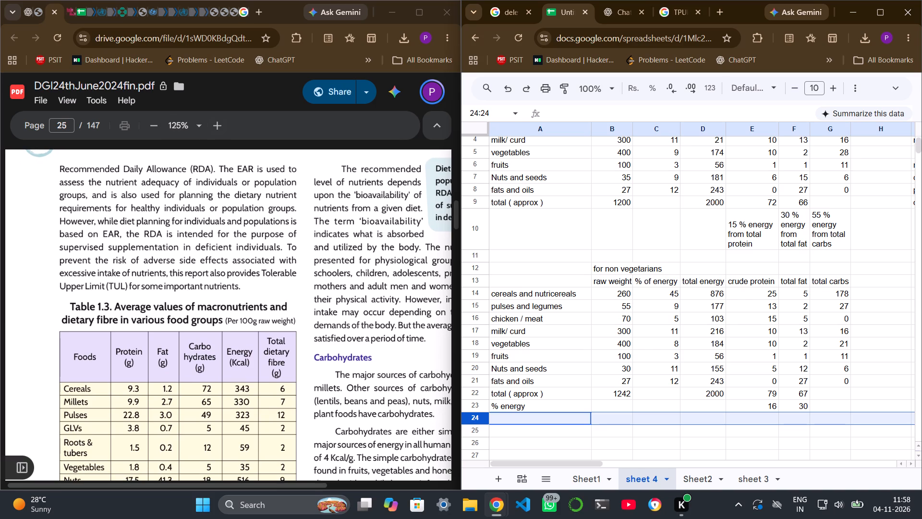